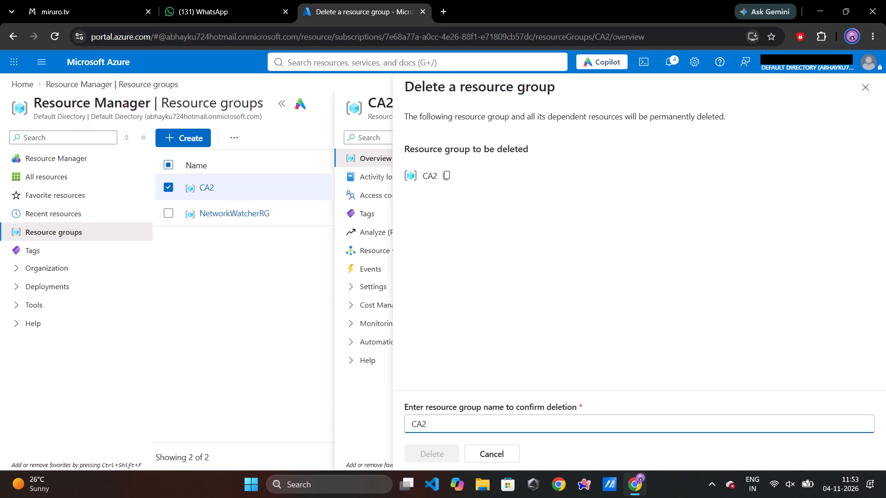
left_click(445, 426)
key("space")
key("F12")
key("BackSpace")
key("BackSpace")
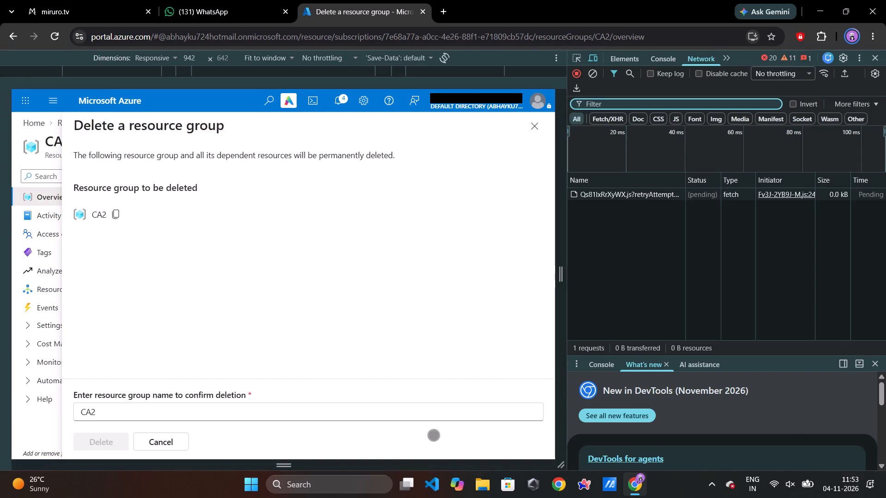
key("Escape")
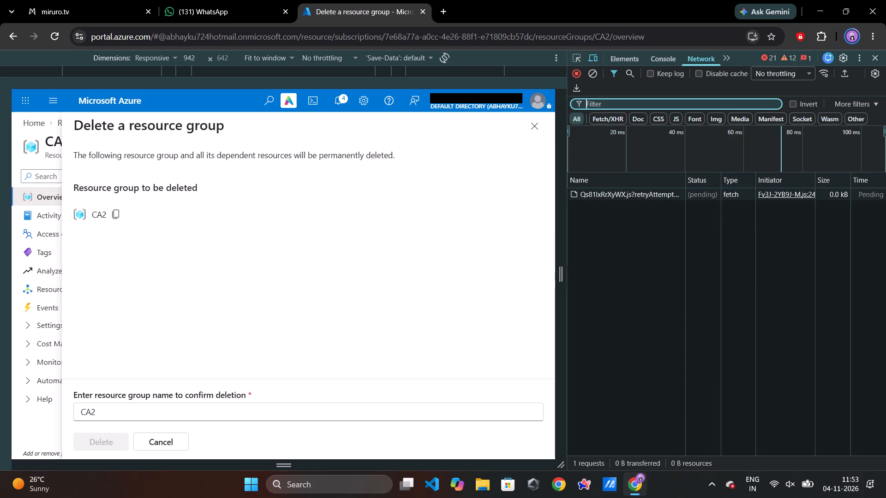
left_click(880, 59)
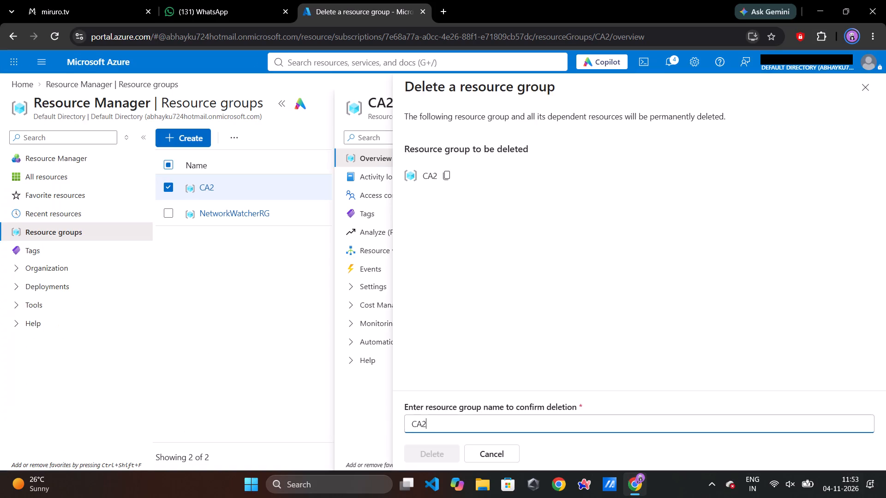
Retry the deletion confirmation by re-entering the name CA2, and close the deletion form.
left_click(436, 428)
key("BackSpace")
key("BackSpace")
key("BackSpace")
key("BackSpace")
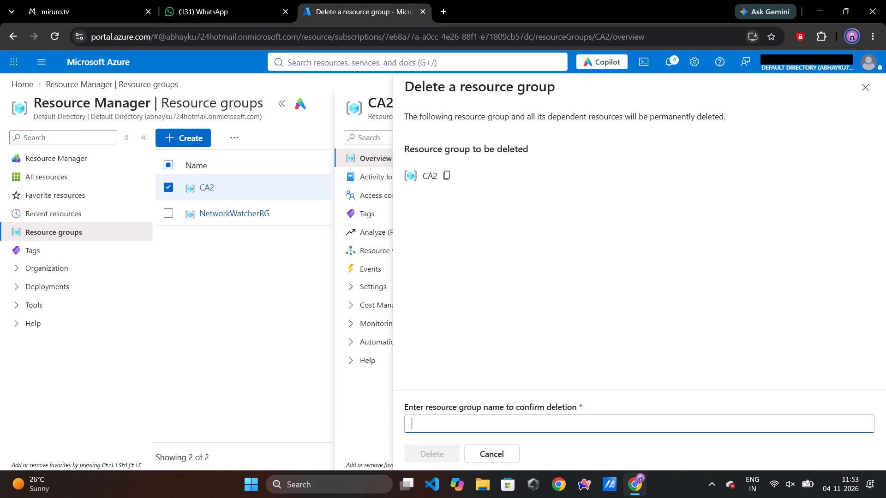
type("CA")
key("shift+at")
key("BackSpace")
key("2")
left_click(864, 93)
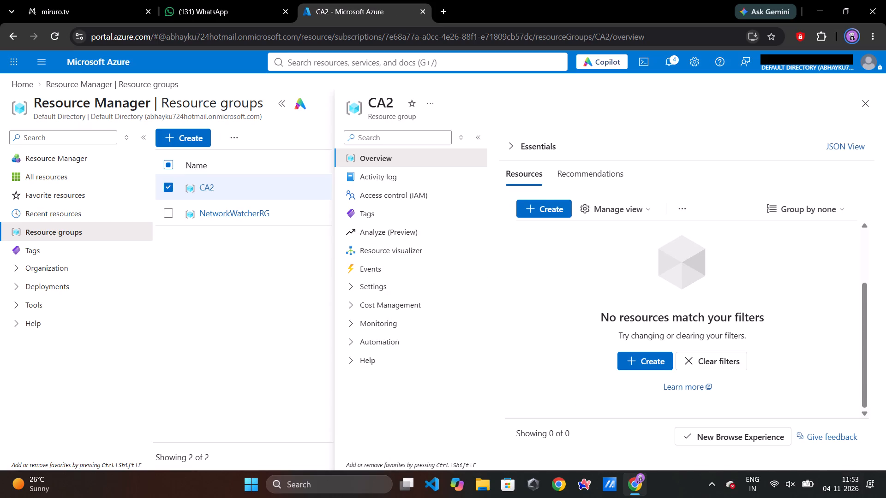
Close the CA2 overview and start a new resource group named CAAA2.
left_click(287, 250)
left_click(871, 107)
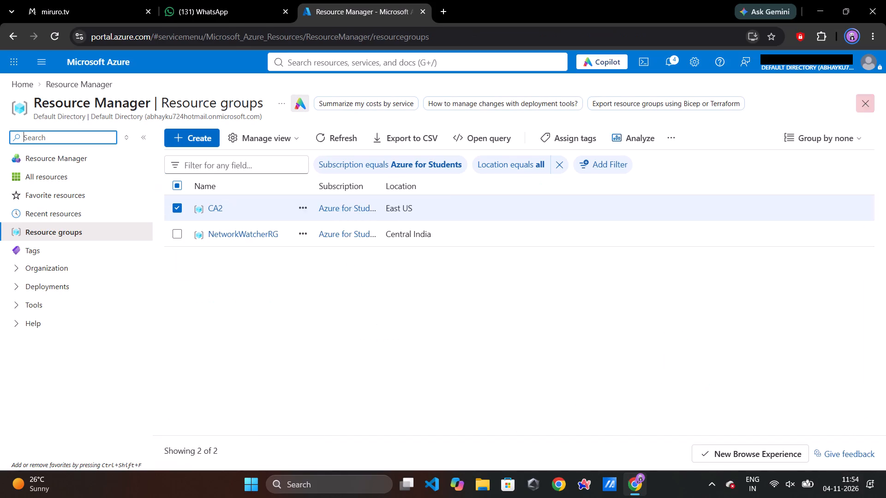
left_click(198, 140)
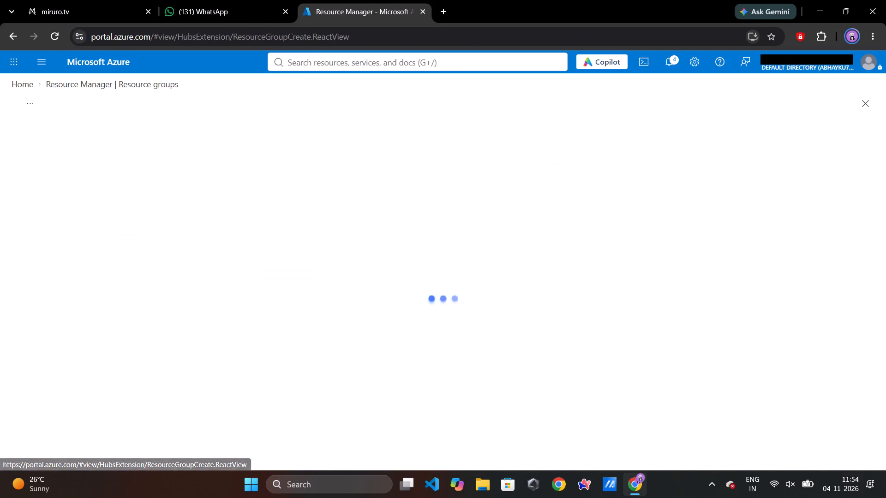
left_click(177, 248)
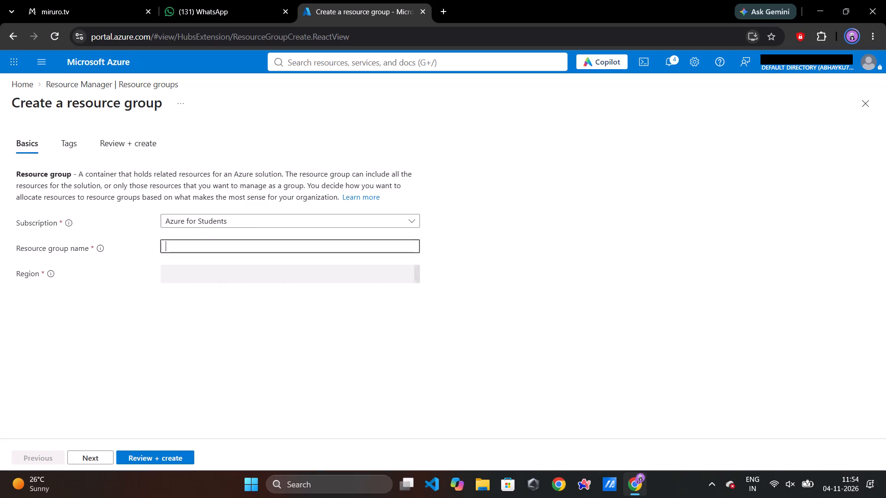
type("CAA")
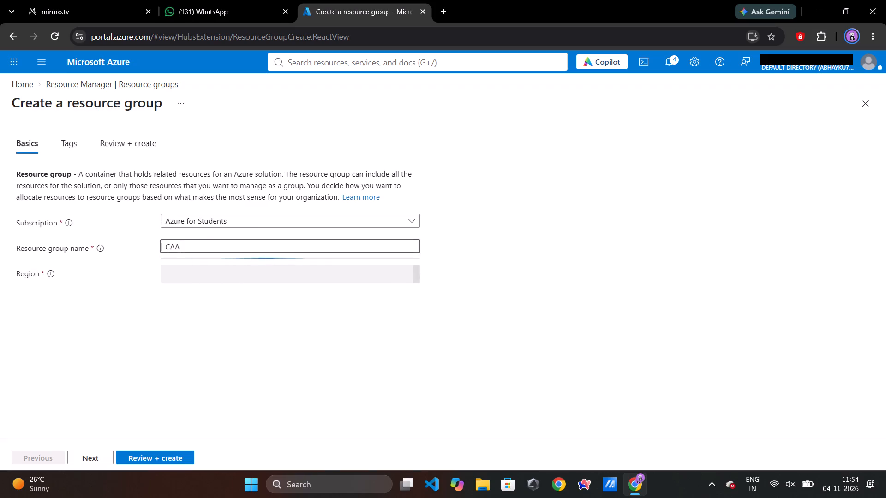
key("shift+a")
key("2")
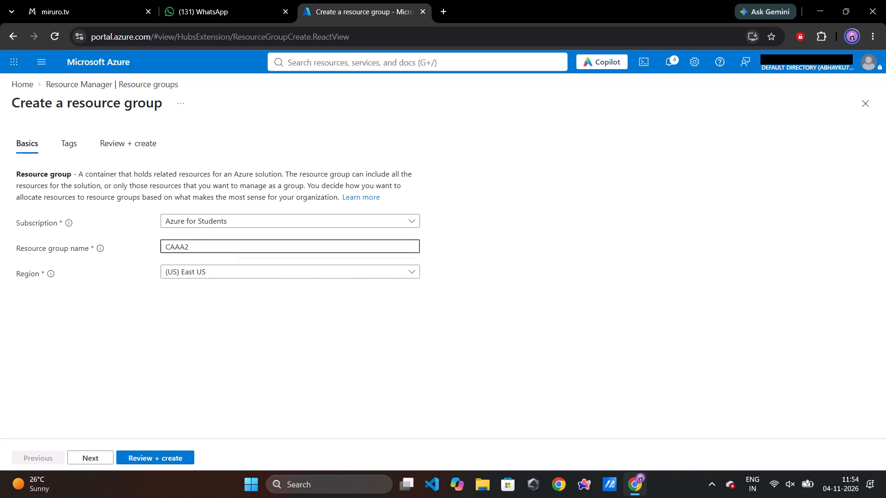
Set the CAAA2 resource group's region to (Asia Pacific) Central India, create the group, and reload the resource group list.
left_click(220, 273)
scroll(473, 251, "up", 5)
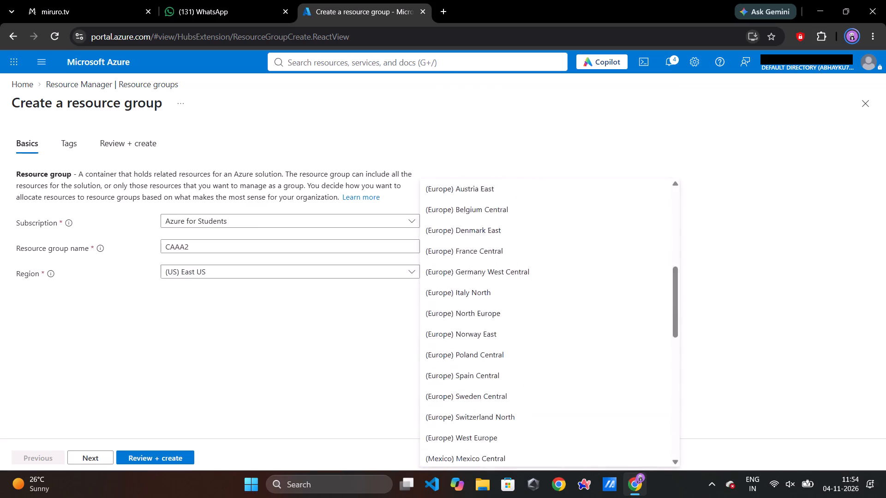
scroll(473, 251, "up", 2)
scroll(499, 289, "up", 2)
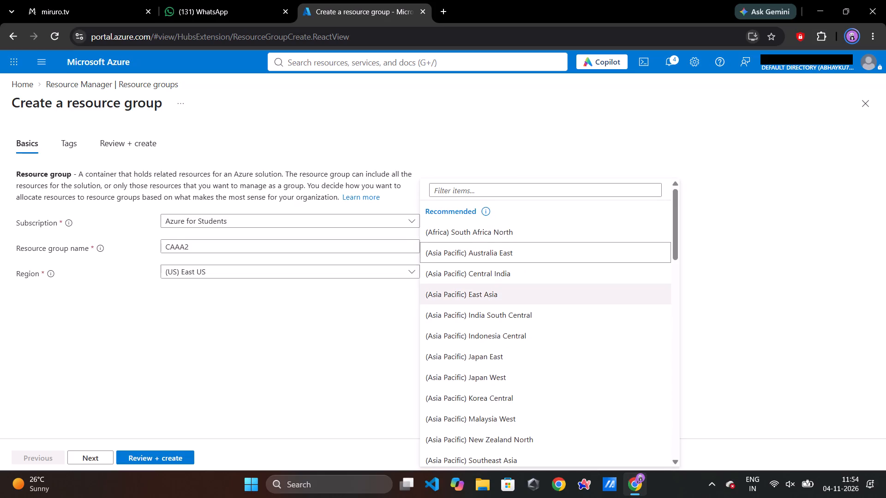
left_click(518, 272)
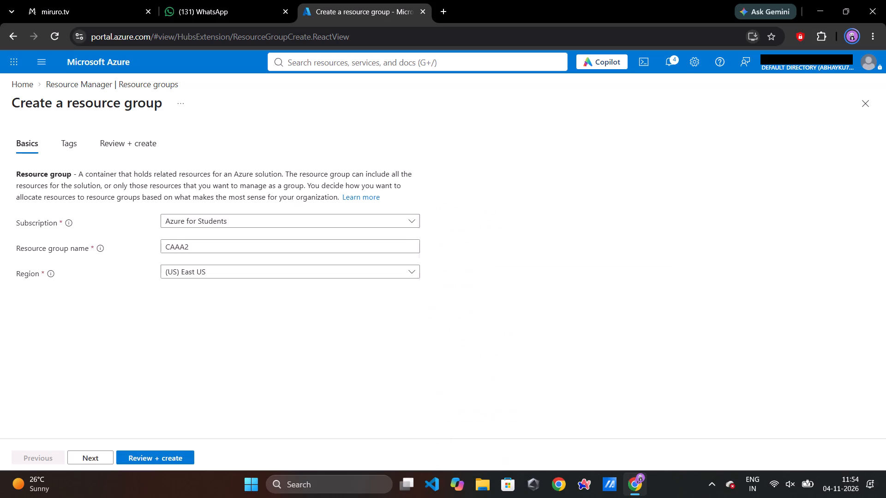
left_click(130, 458)
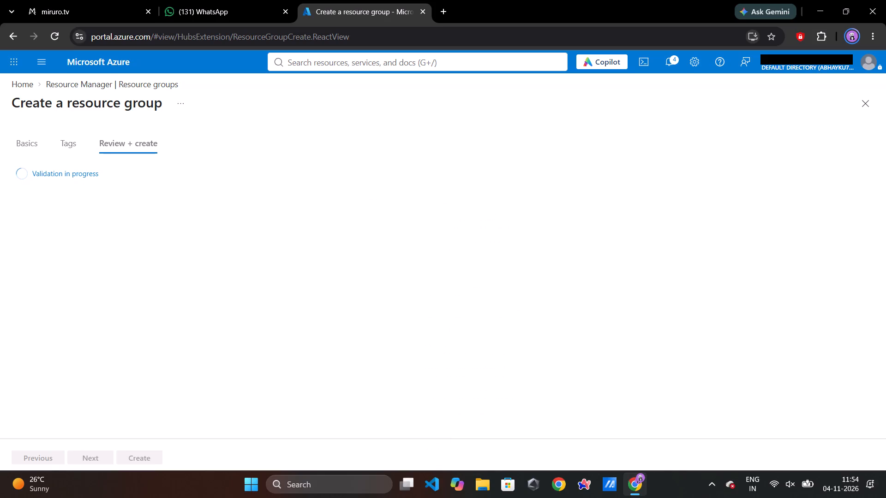
left_click(130, 458)
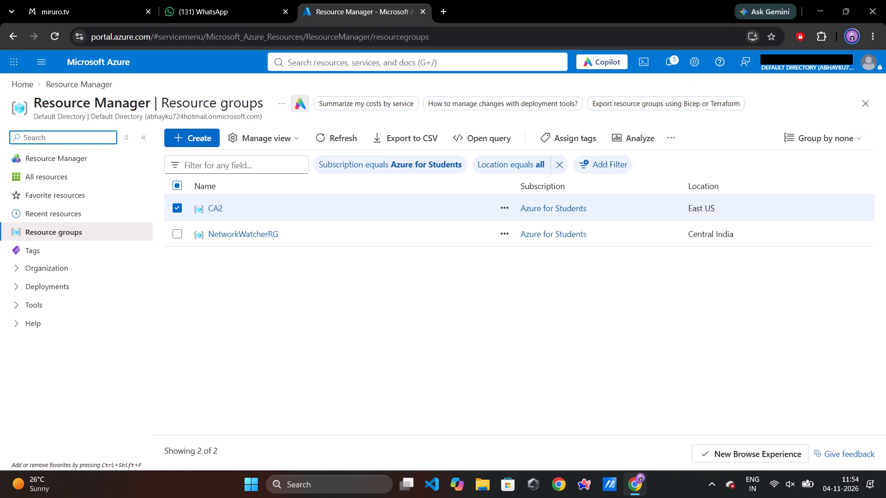
left_click(58, 42)
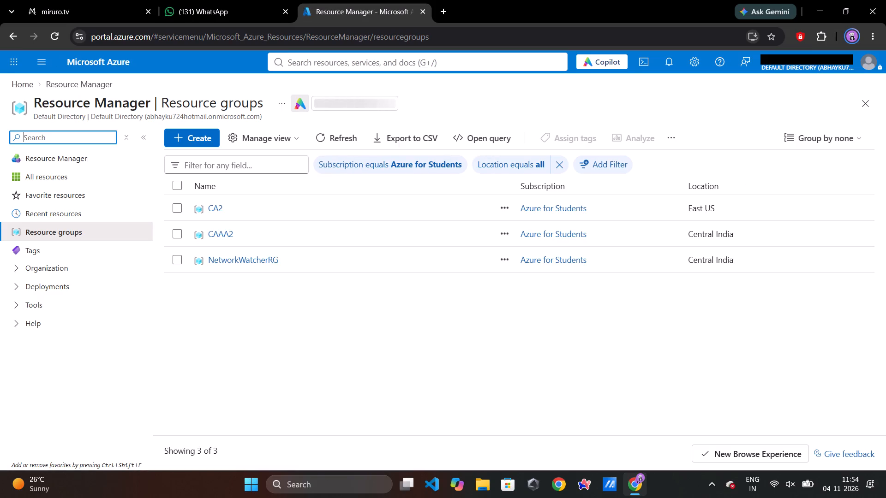
From the portal home, go to the virtual machines page and start creating a new virtual machine.
left_click(102, 70)
left_click(271, 132)
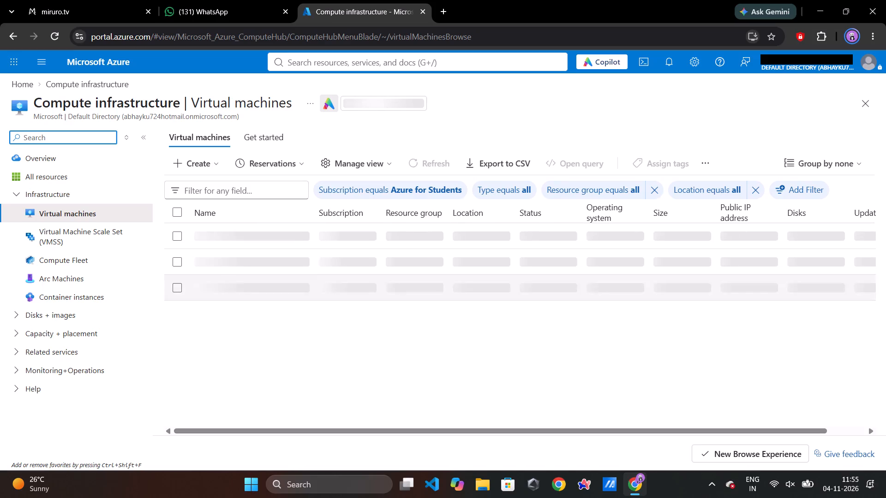
left_click(204, 165)
left_click(221, 192)
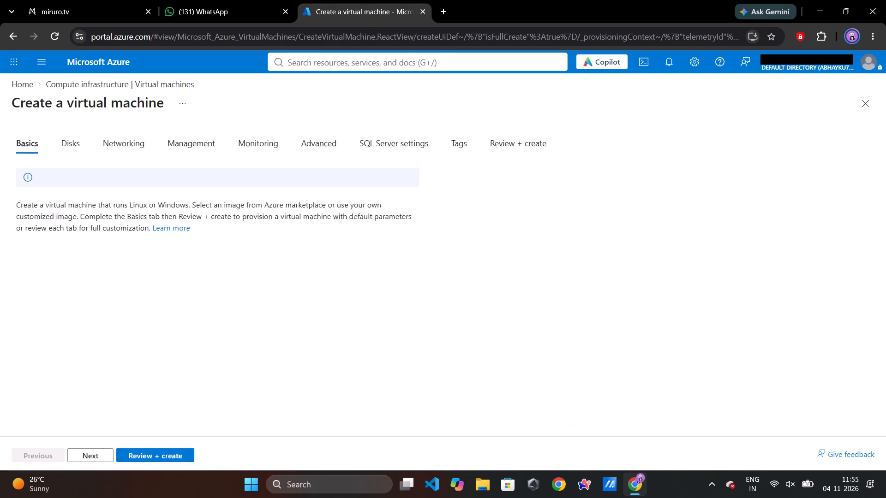
Assign the new virtual machine to resource group CAAA2 and name it VMMM1.
left_click(226, 338)
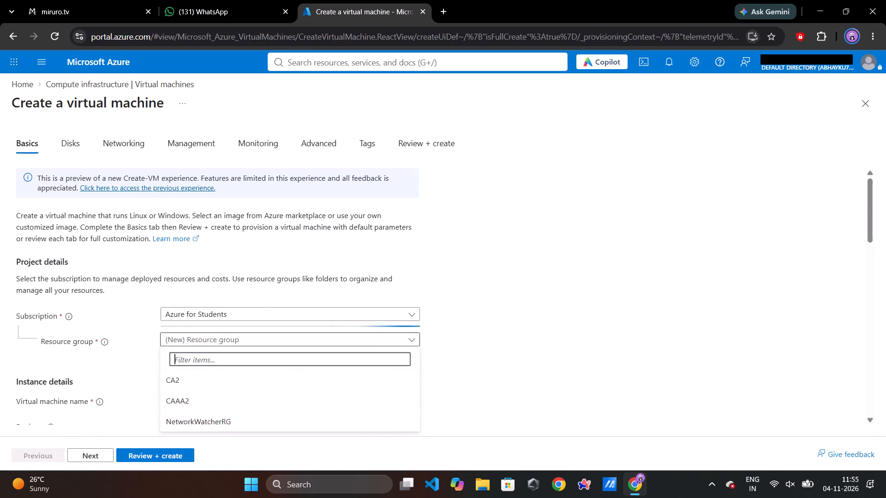
left_click(203, 399)
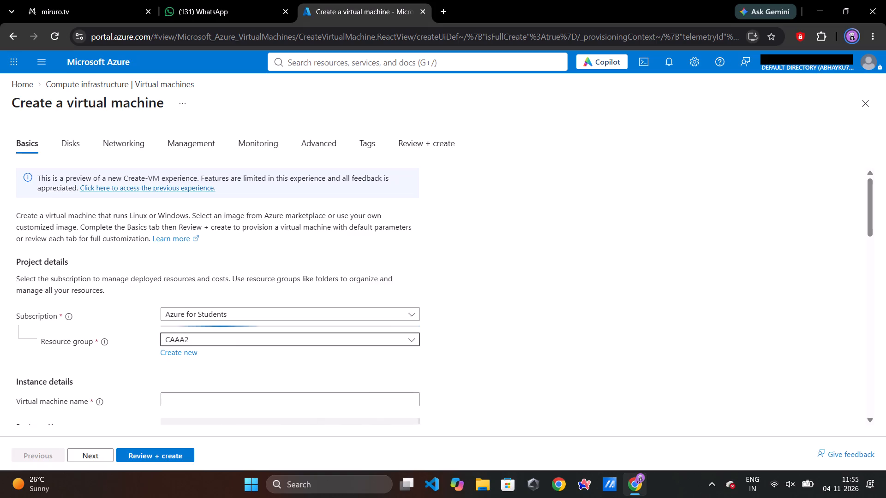
scroll(221, 365, "down", 2)
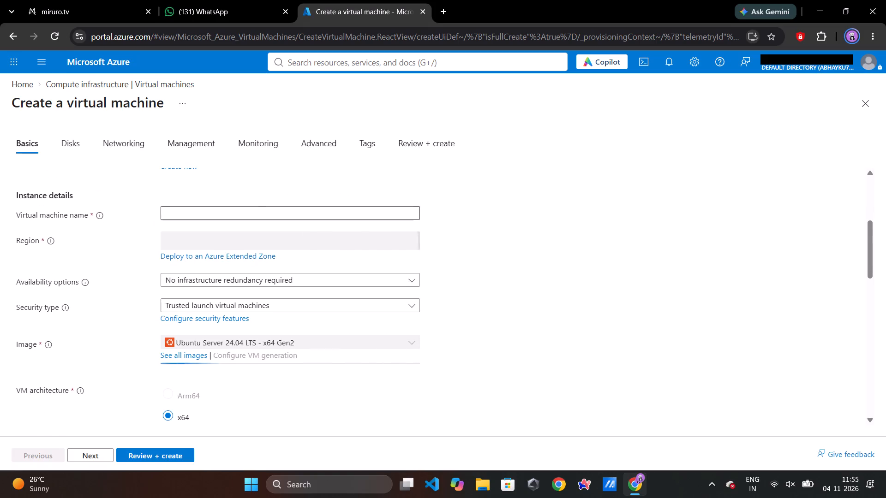
left_click(213, 207)
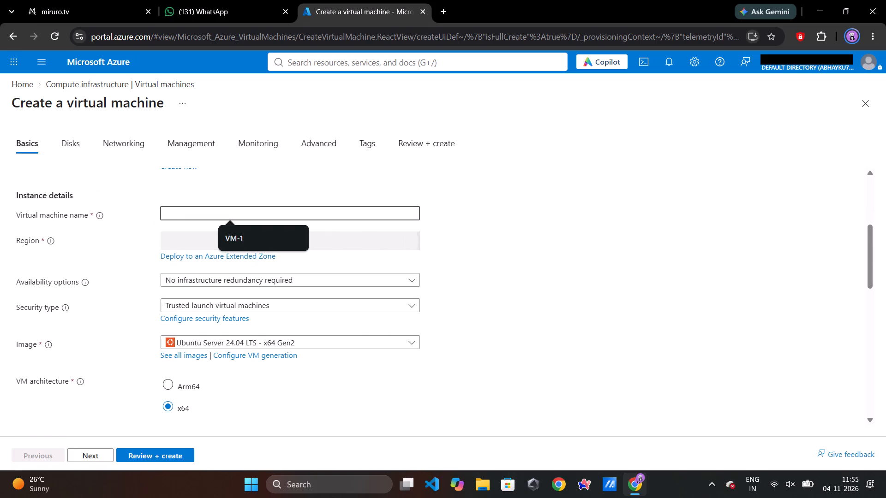
type("VMMM")
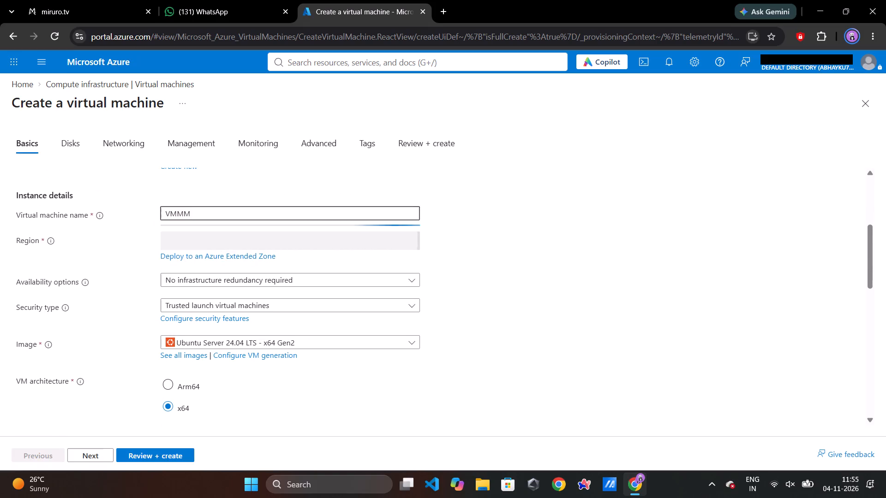
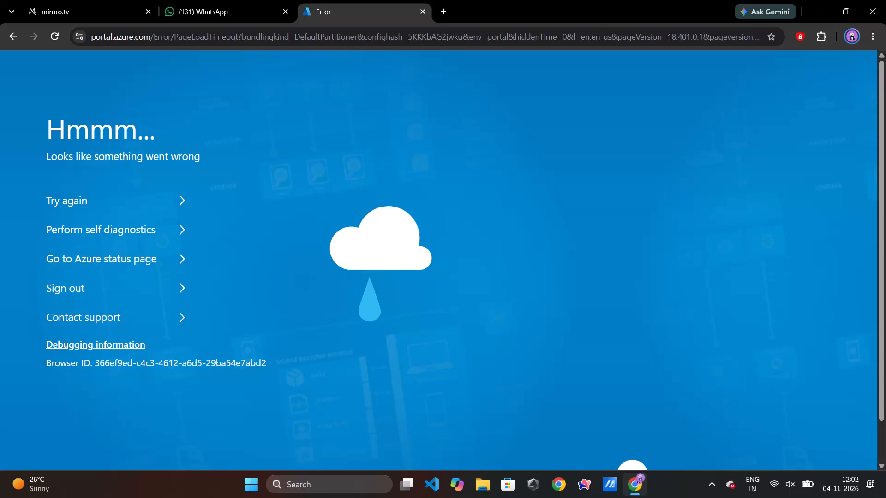
Reload the Azure portal page that is showing the page load timeout error.
key("ctrl+r")
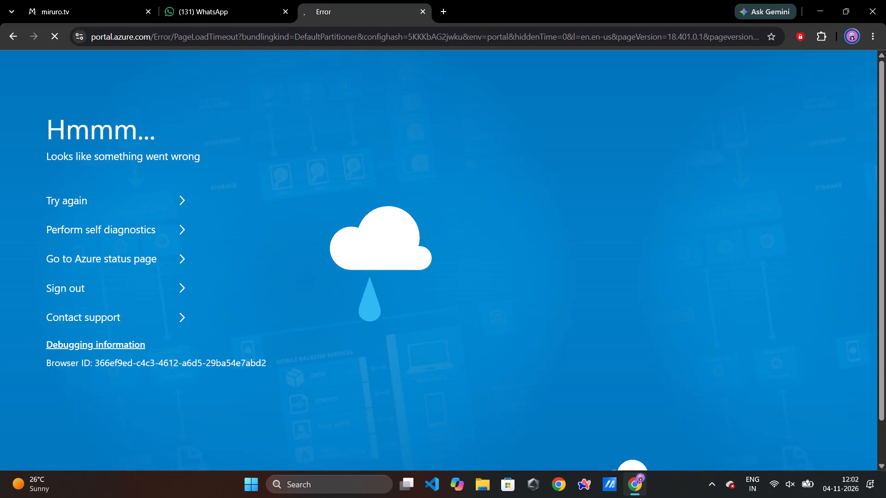
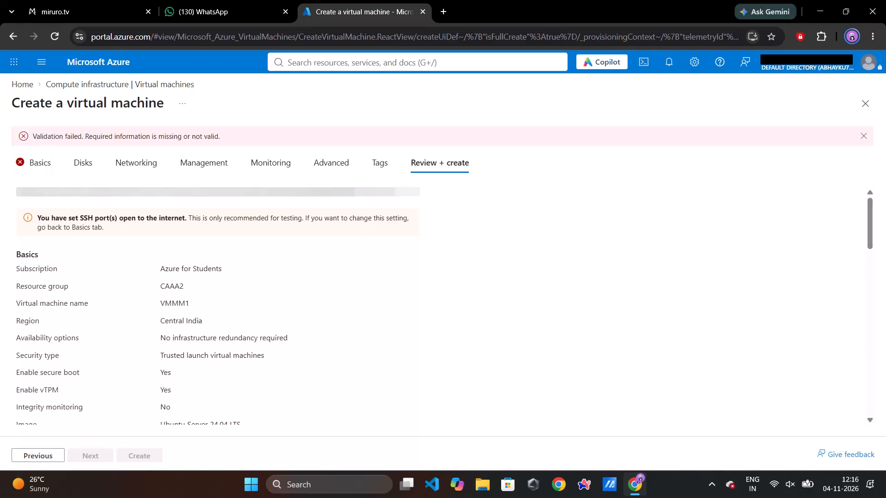
Return to the virtual machine's basic settings and correct the SSH key pair name to VN_key.
left_click(40, 166)
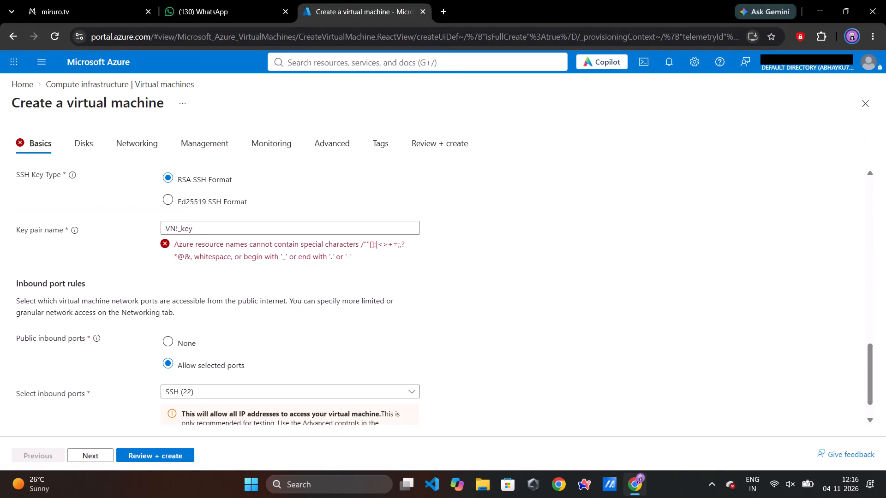
scroll(184, 258, "down", 1)
scroll(189, 278, "up", 1)
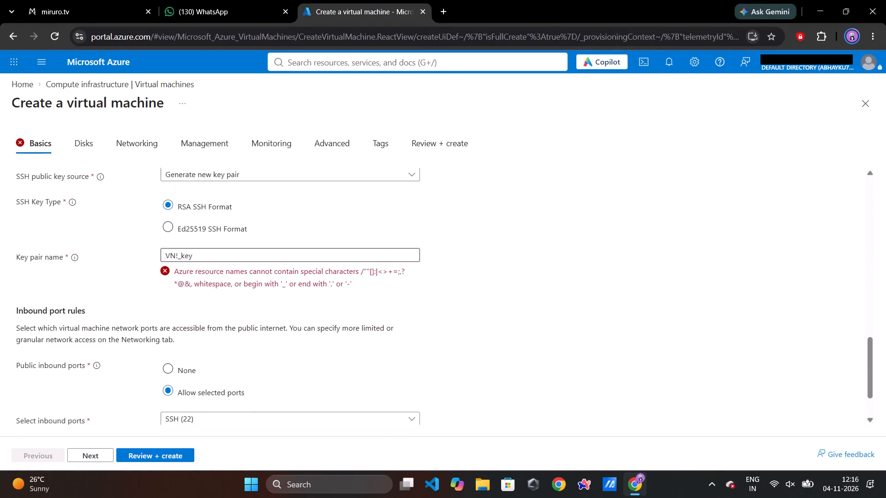
left_click(222, 255)
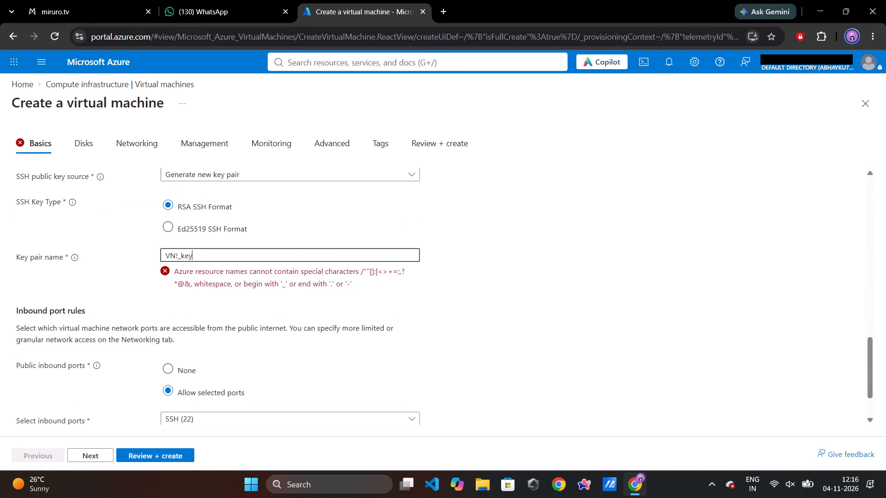
key("Left")
key("Left")
key("Left")
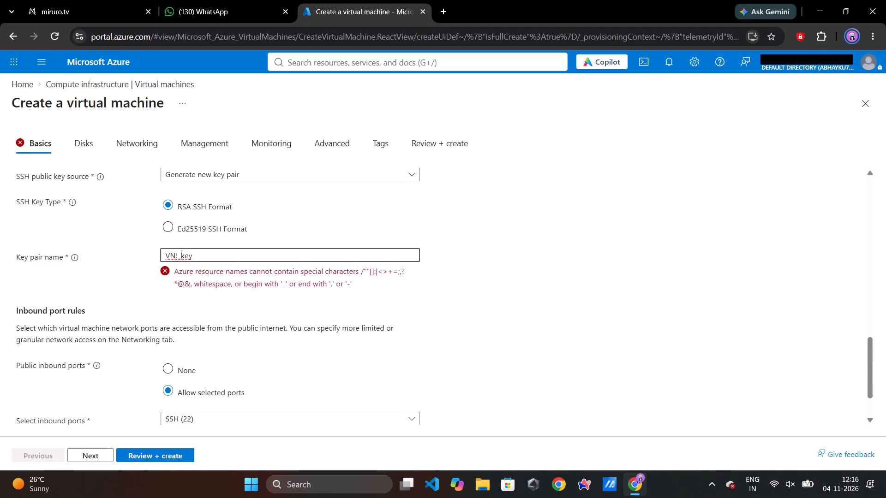
key("Left")
key("BackSpace")
scroll(252, 262, "down", 5)
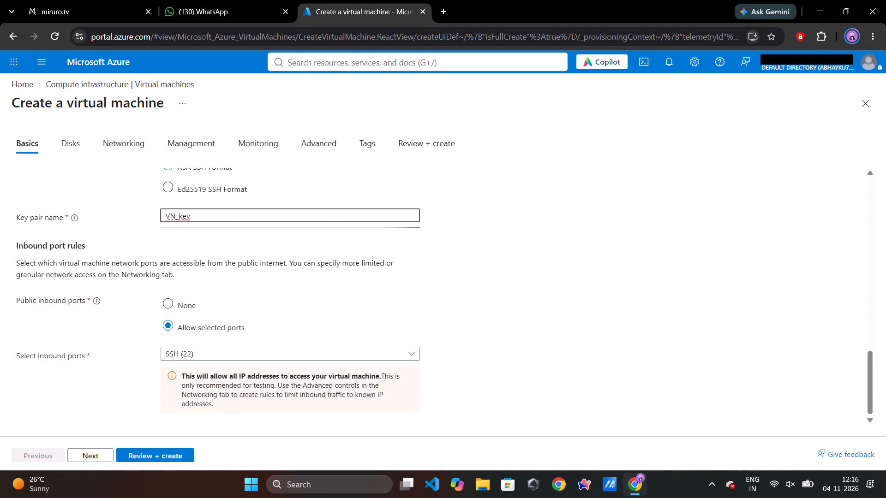
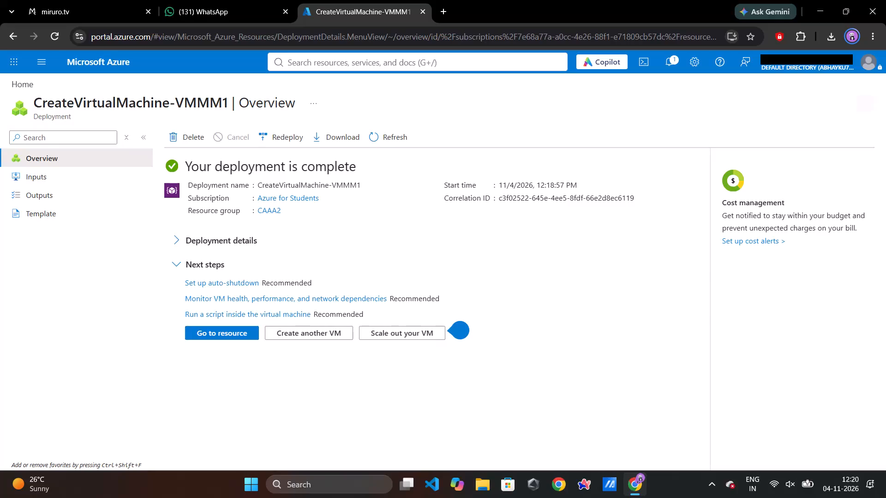
Close the CreateVirtualMachine-VMMM1 deployment overview and open the list of virtual machines from the Azure home page.
left_click(868, 103)
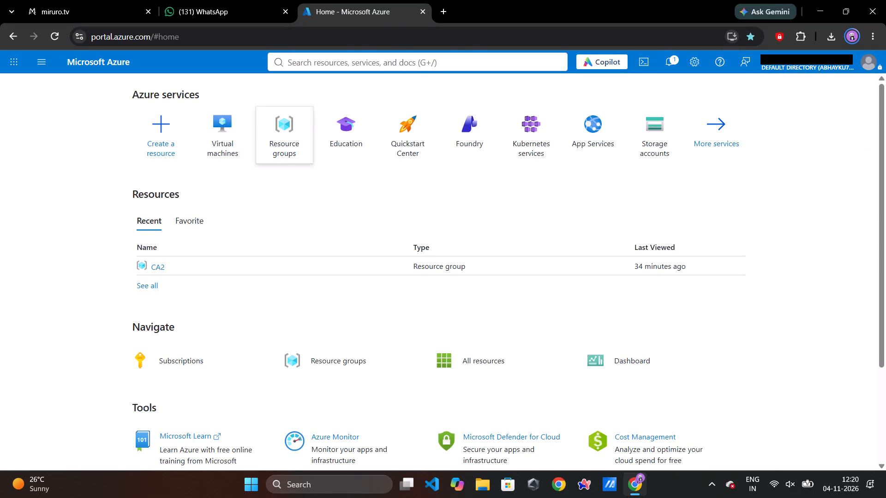
left_click(217, 123)
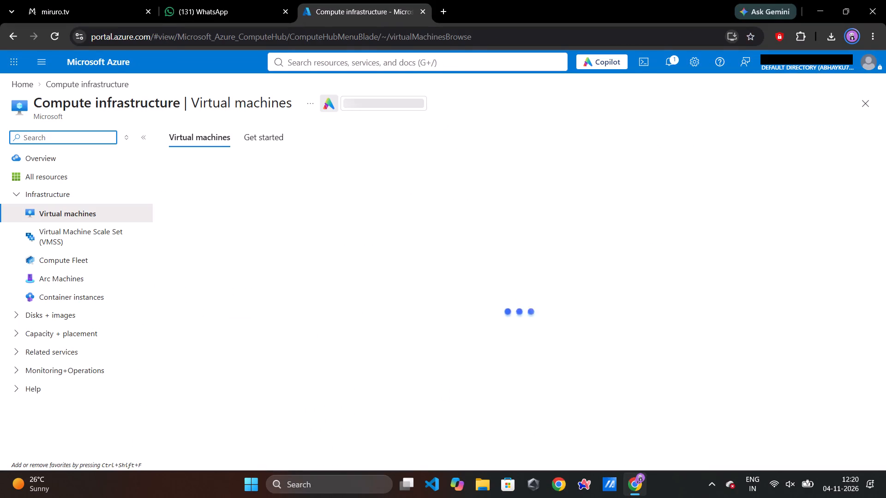
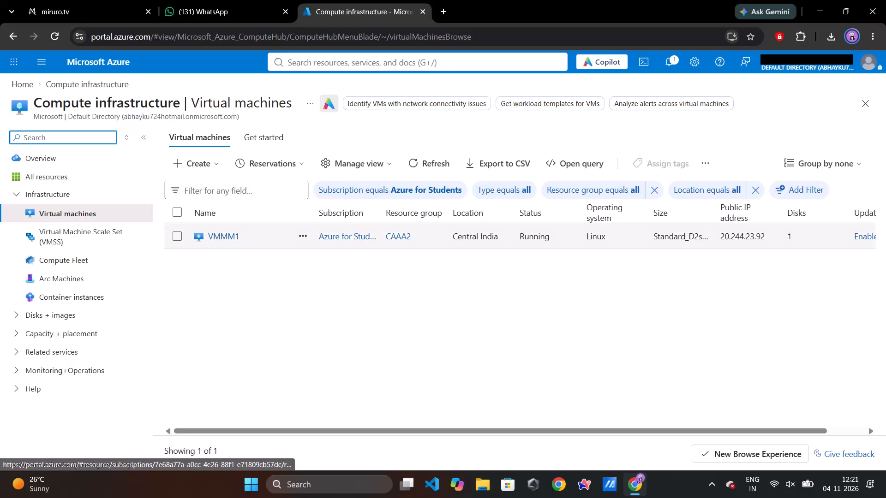
left_click(220, 235)
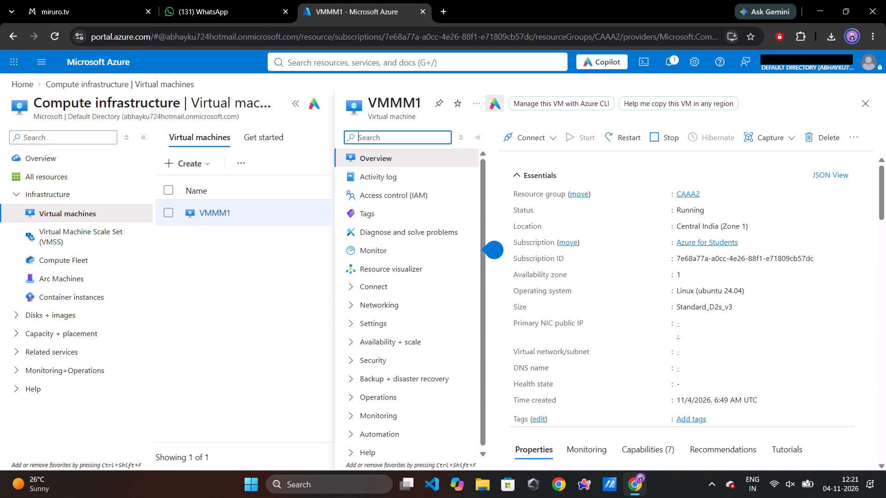
left_click(548, 134)
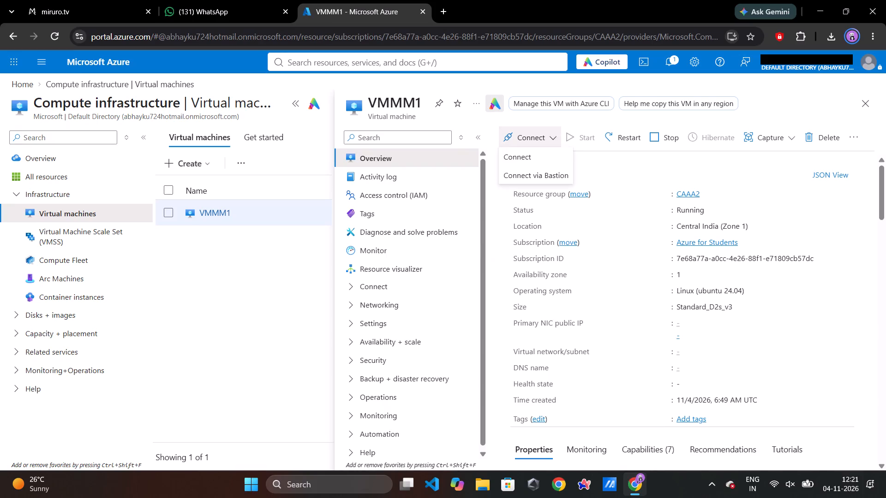
left_click(518, 158)
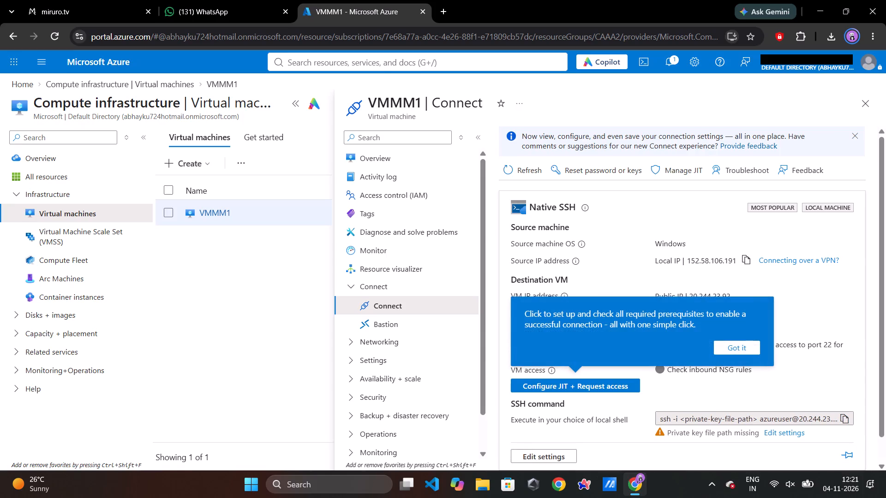
left_click(723, 349)
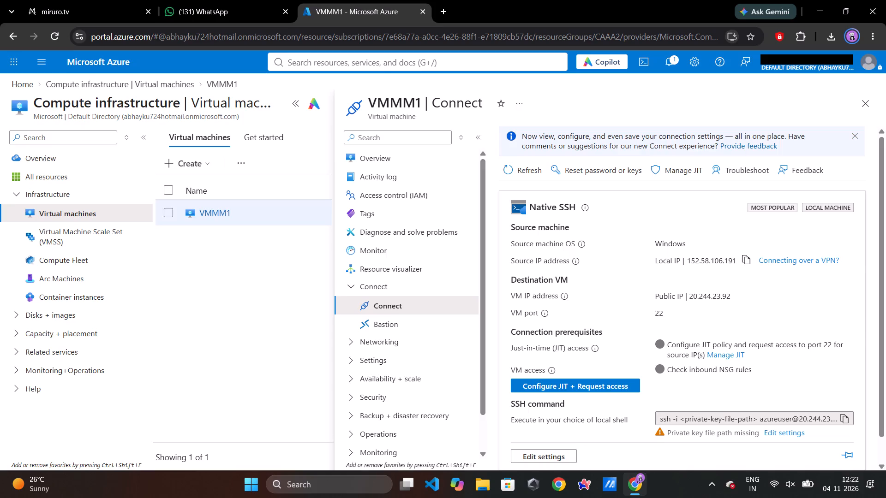
scroll(561, 348, "down", 4)
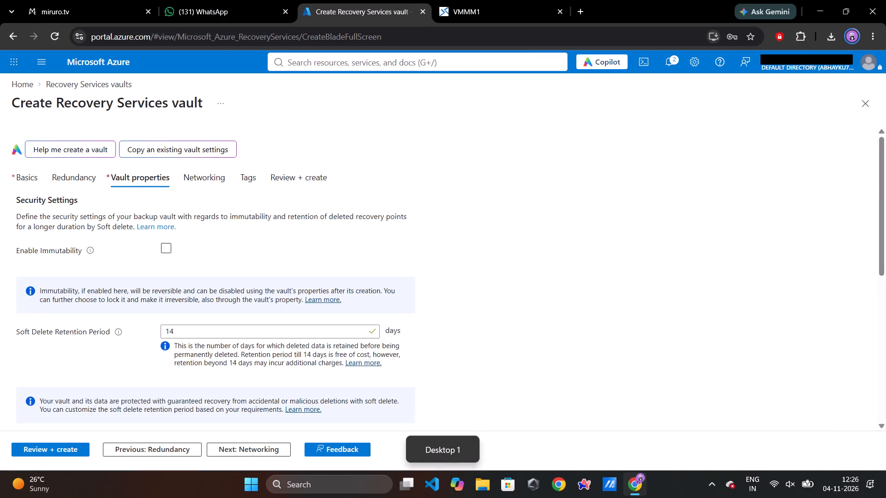
scroll(66, 427, "up", 1)
left_click(48, 449)
scroll(101, 426, "right", 1)
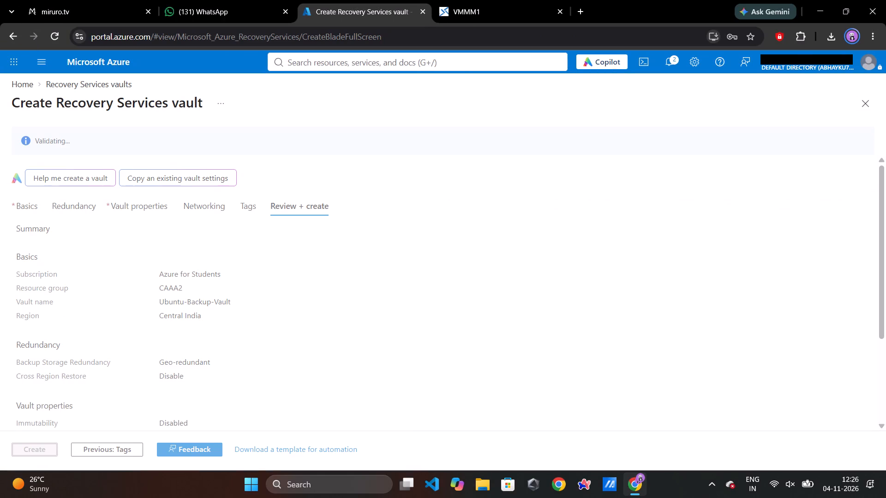
scroll(131, 411, "right", 2)
left_click(32, 450)
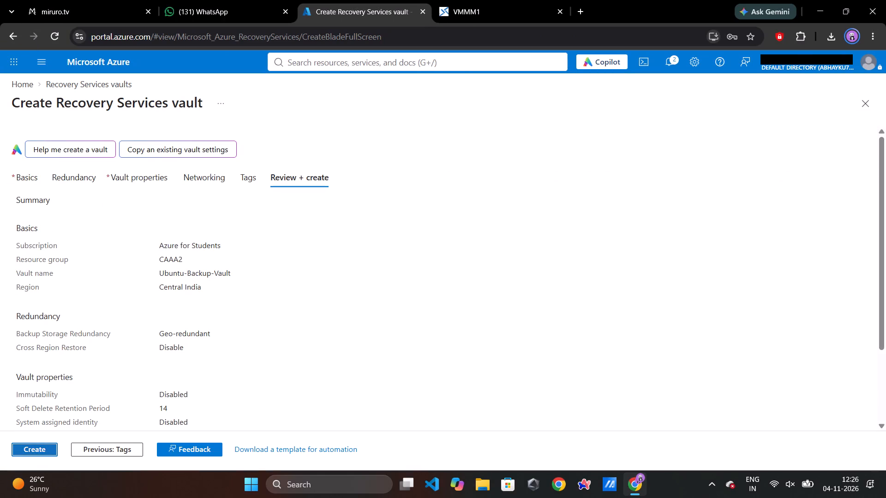
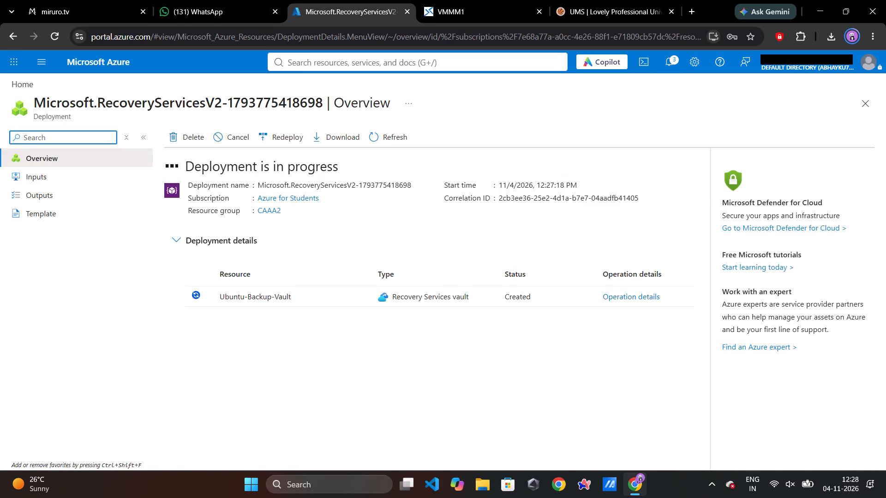
Close the UMS university login page.
left_click(585, 0)
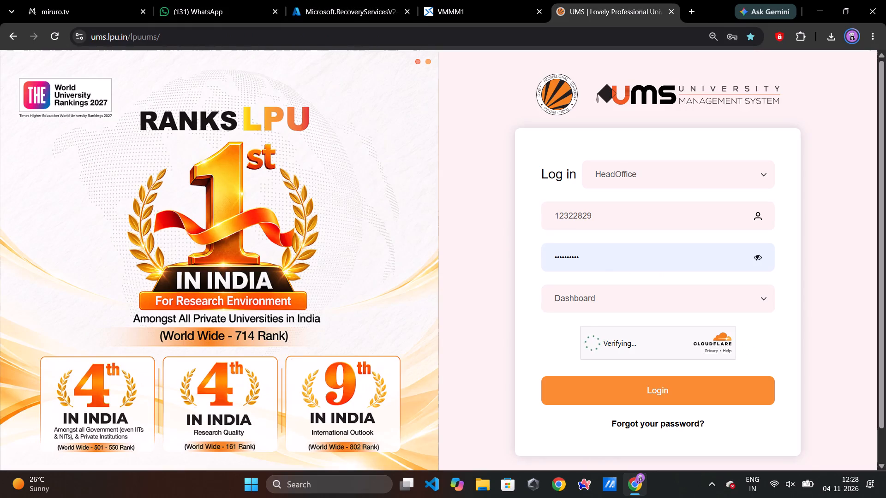
left_click(670, 11)
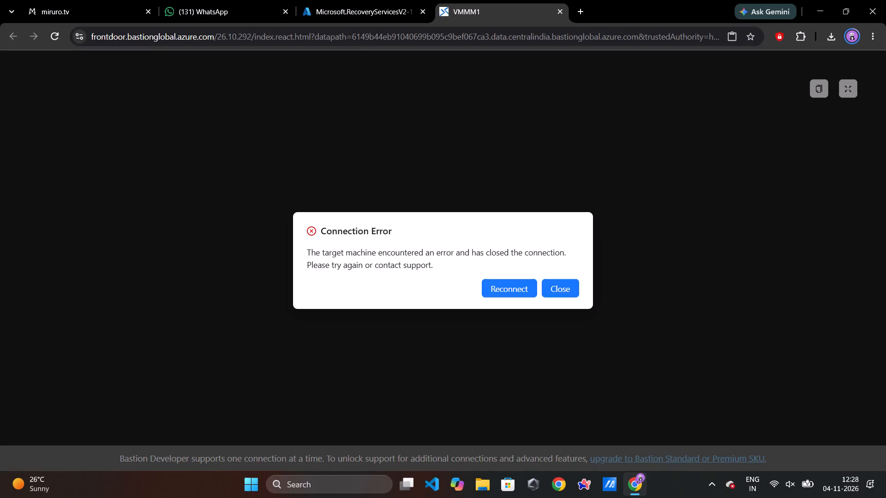
Return to the Azure deployment page and open the newly deployed Ubuntu-Backup-Vault resource.
left_click(351, 1)
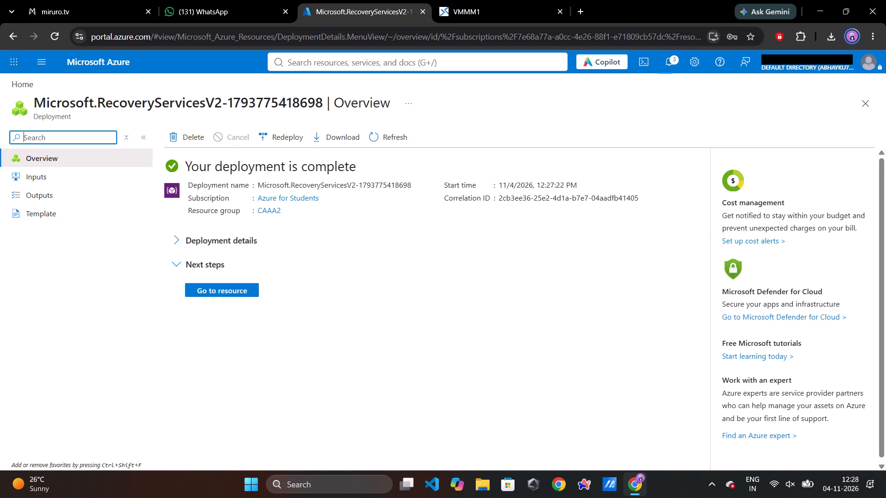
left_click(393, 324)
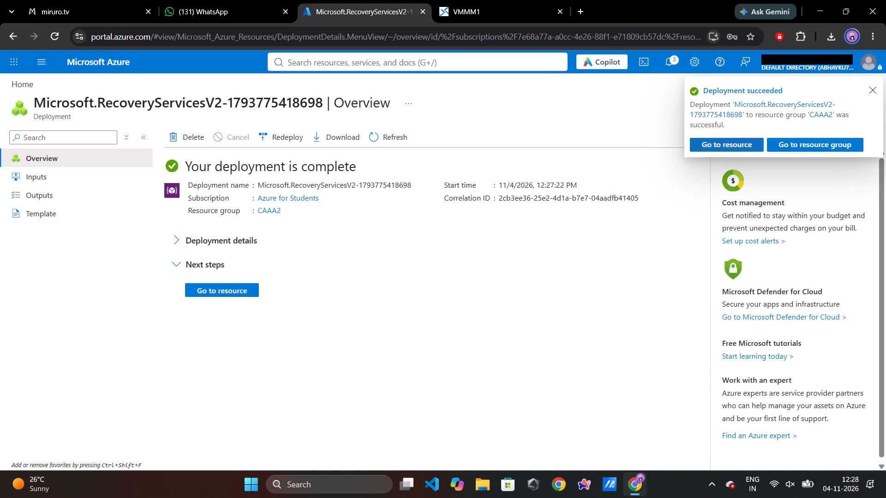
left_click(716, 142)
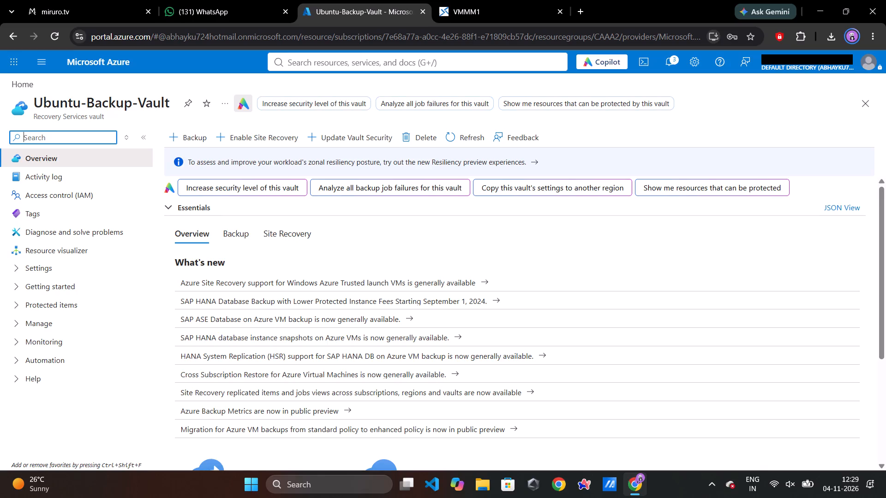
left_click(187, 143)
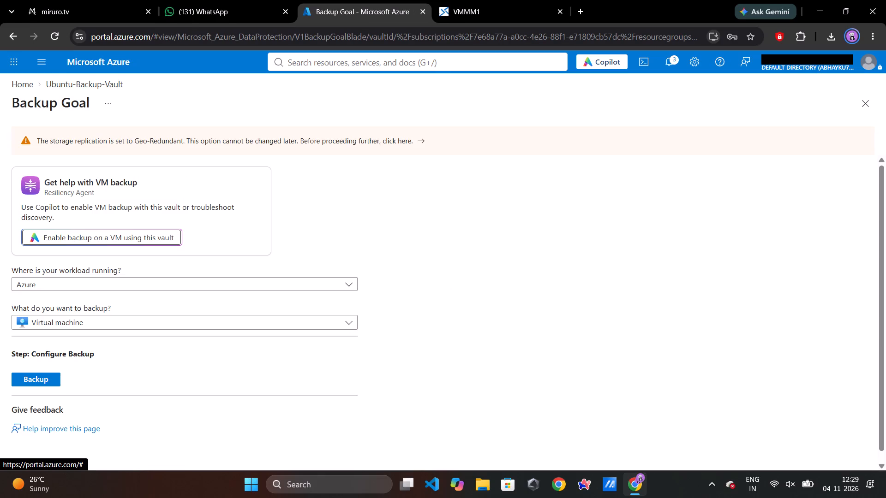
scroll(195, 328, "down", 2)
scroll(195, 328, "up", 1)
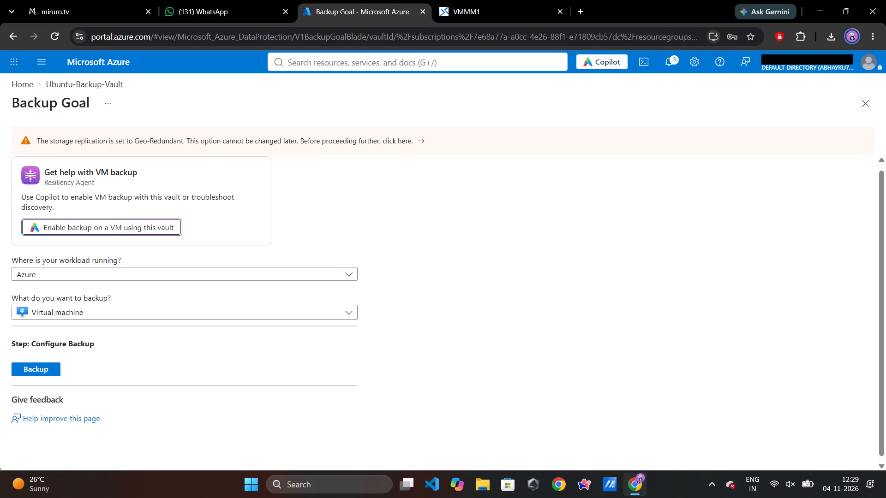
scroll(195, 328, "up", 1)
left_click(135, 284)
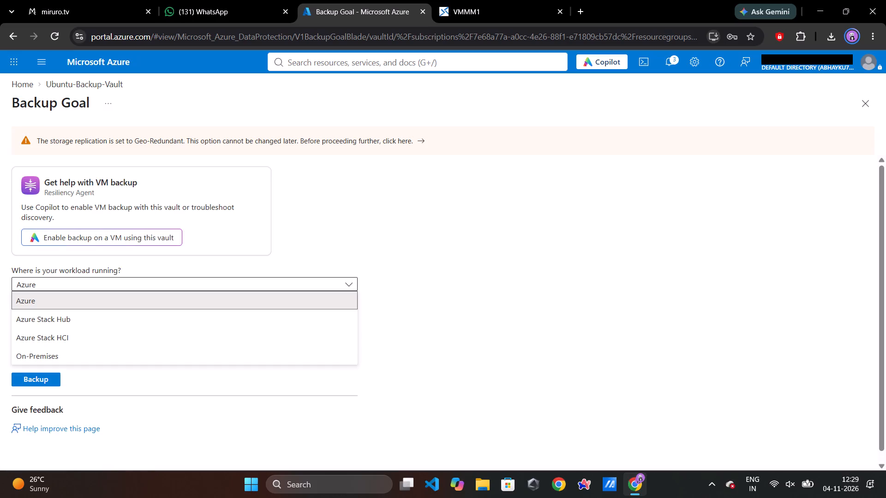
left_click(135, 284)
left_click(87, 320)
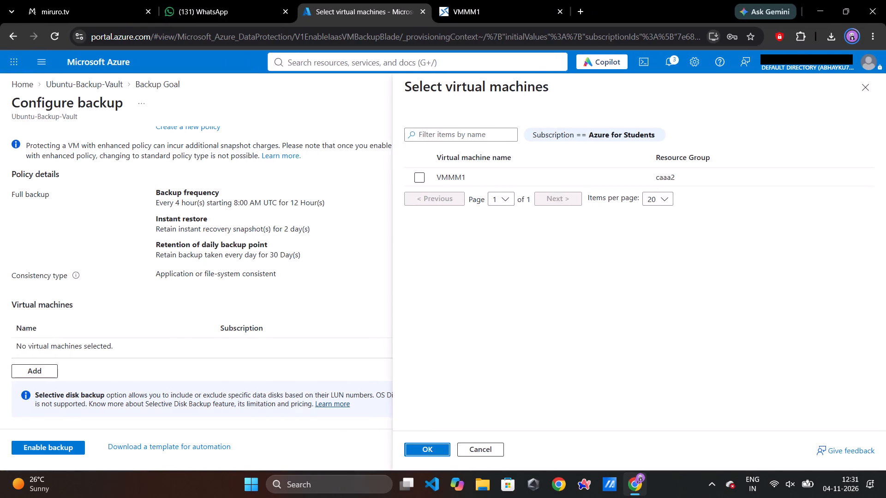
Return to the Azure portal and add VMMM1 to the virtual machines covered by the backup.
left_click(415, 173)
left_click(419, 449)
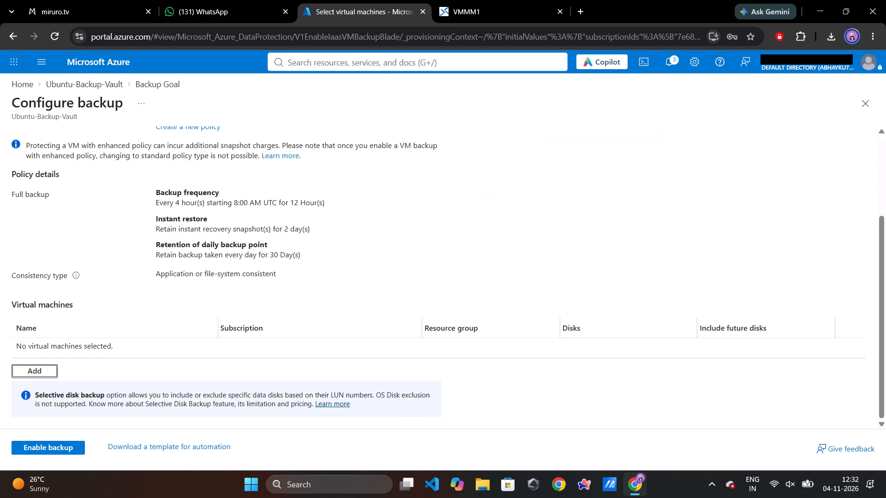
Change the backup policy sub type to Standard and accept the switch from the Enhanced policy.
scroll(358, 250, "up", 3)
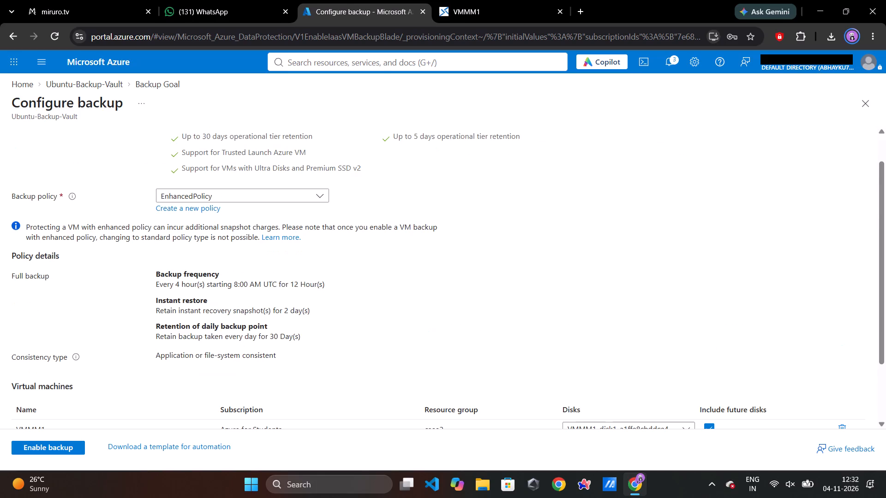
left_click(371, 139)
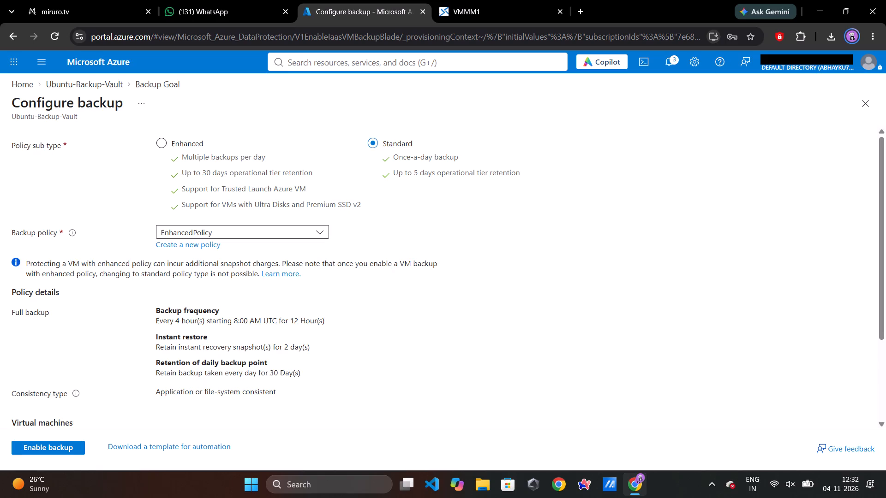
left_click(199, 243)
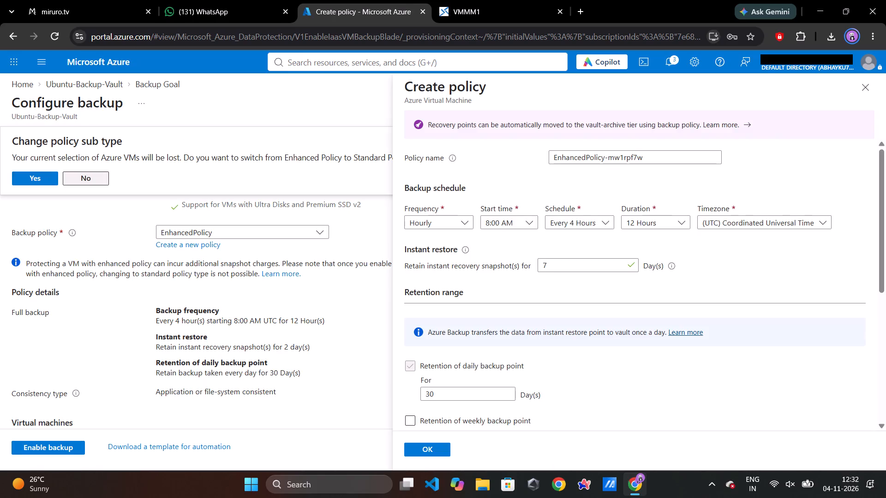
left_click(41, 178)
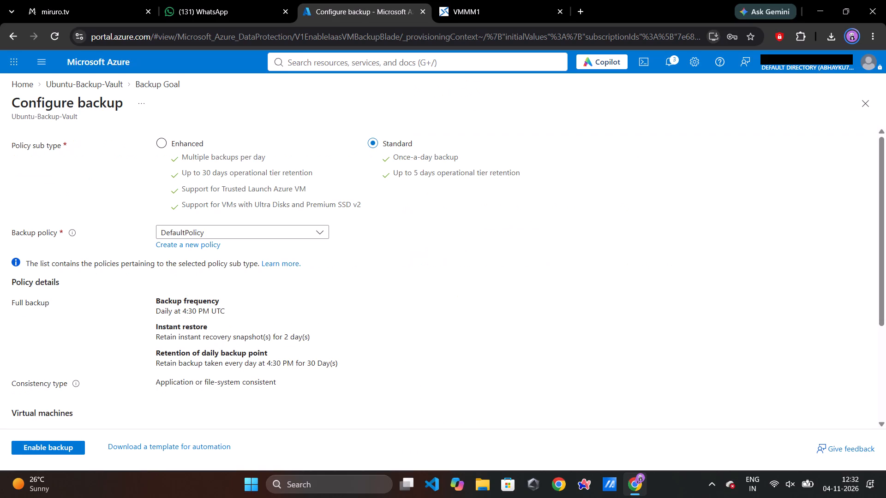
Start a new backup policy for the vault and set its daily backup time to 8:00 PM.
left_click(202, 245)
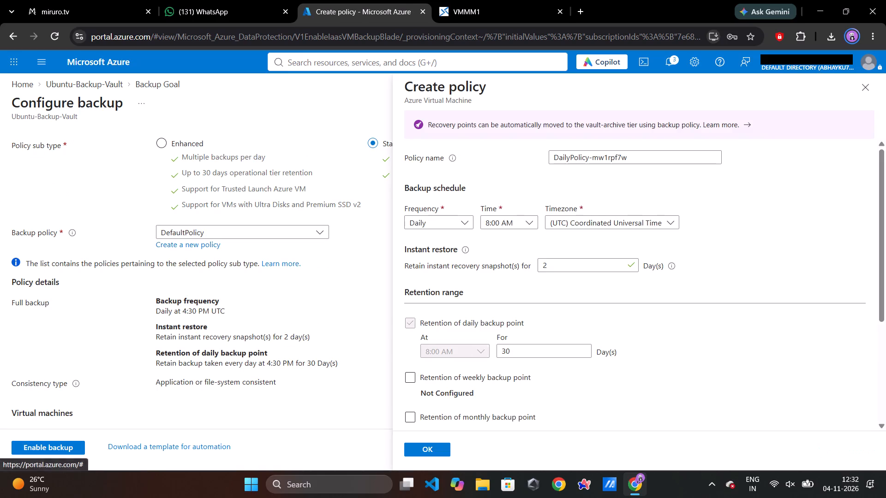
left_click(527, 225)
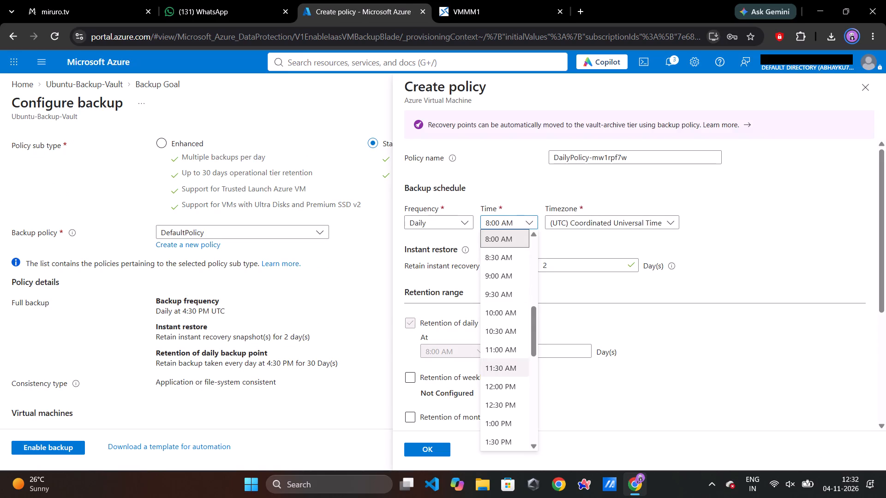
scroll(503, 399, "down", 6)
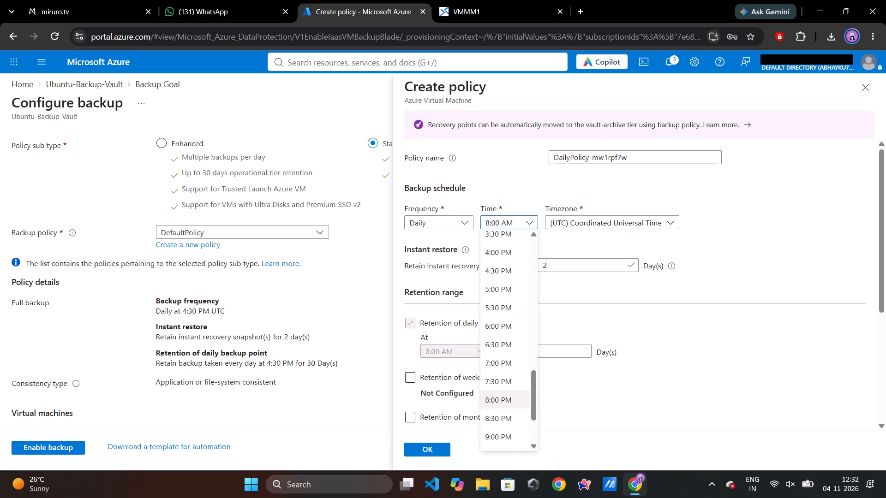
left_click(496, 402)
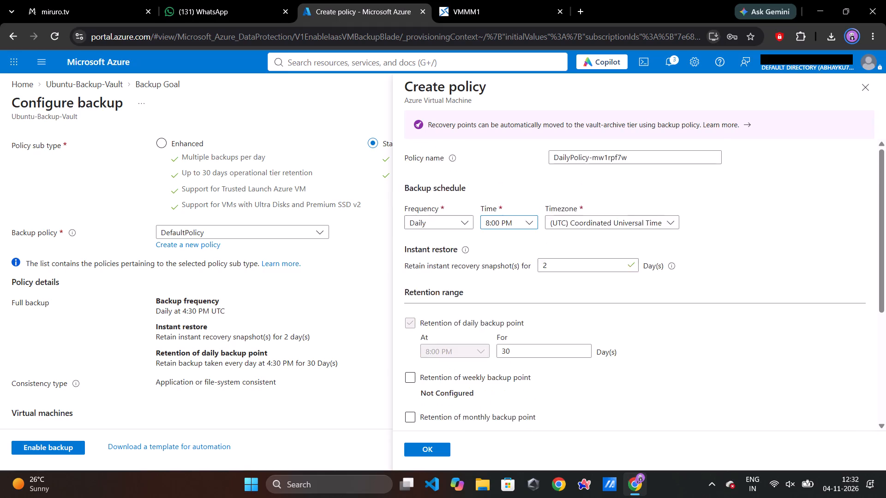
Set daily backup retention to 7 days, enable weekly Sunday retention for 4 weeks, and save the policy.
scroll(531, 296, "down", 2)
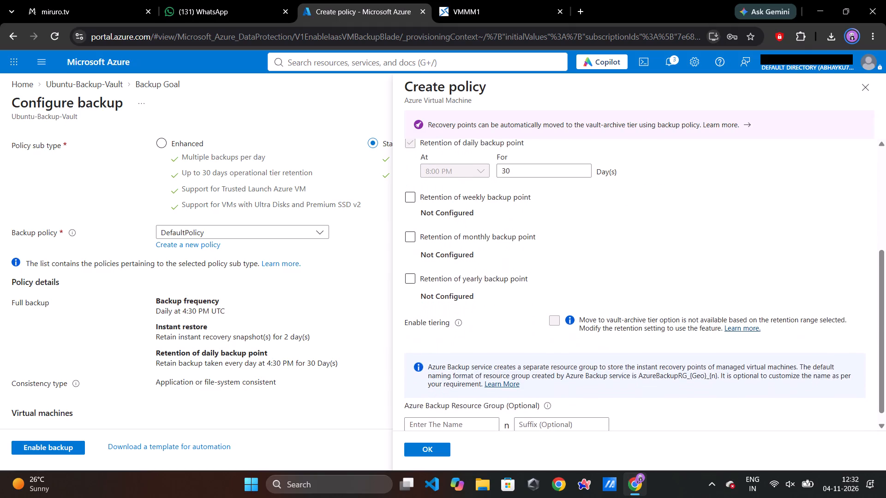
scroll(531, 296, "down", 4)
scroll(531, 296, "up", 5)
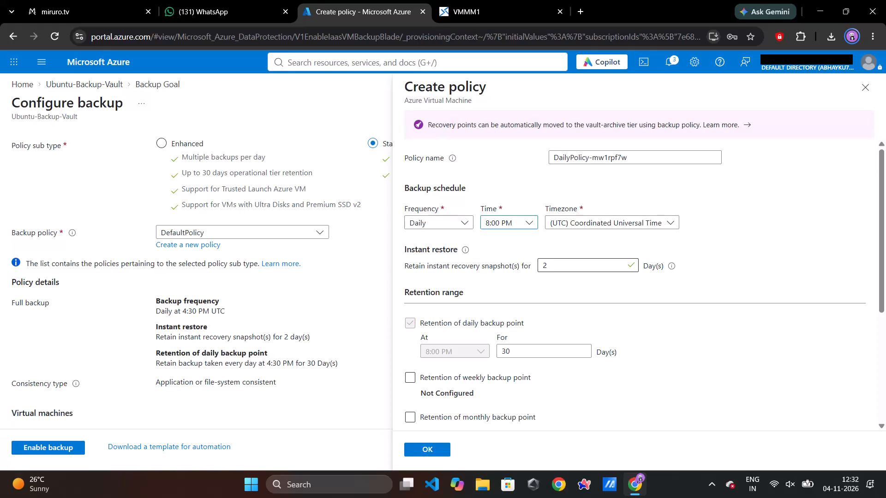
left_click(563, 264)
left_click_drag(527, 353, 446, 365)
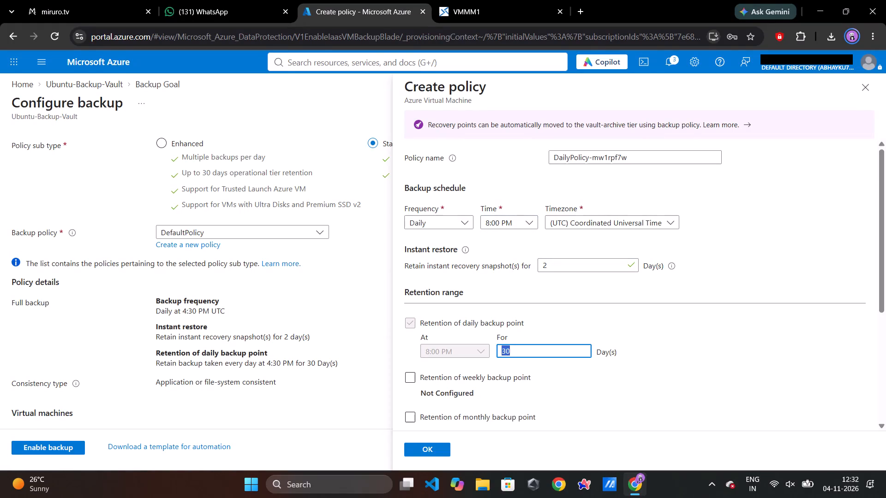
key("7")
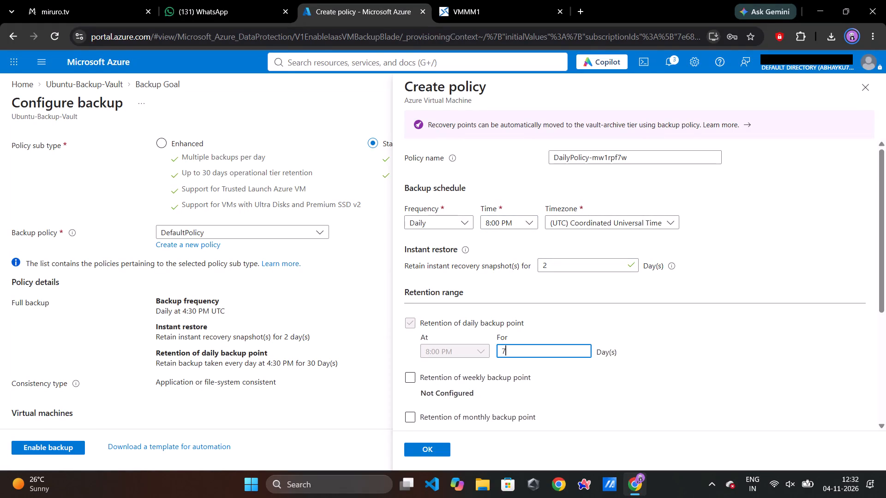
left_click(407, 380)
scroll(407, 380, "down", 2)
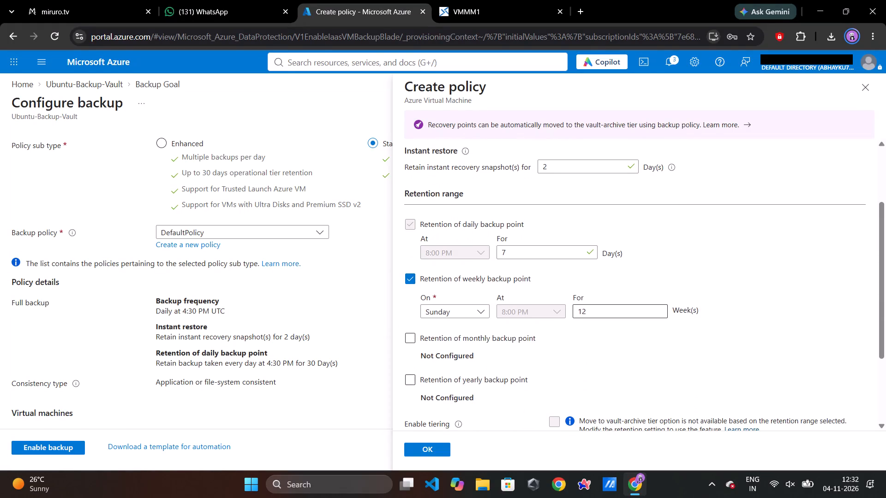
left_click_drag(595, 308, 467, 288)
key("4")
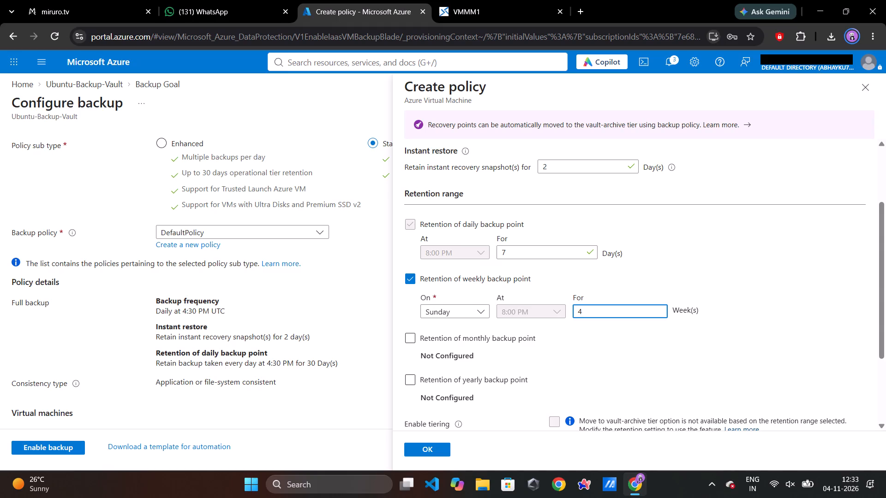
left_click(440, 446)
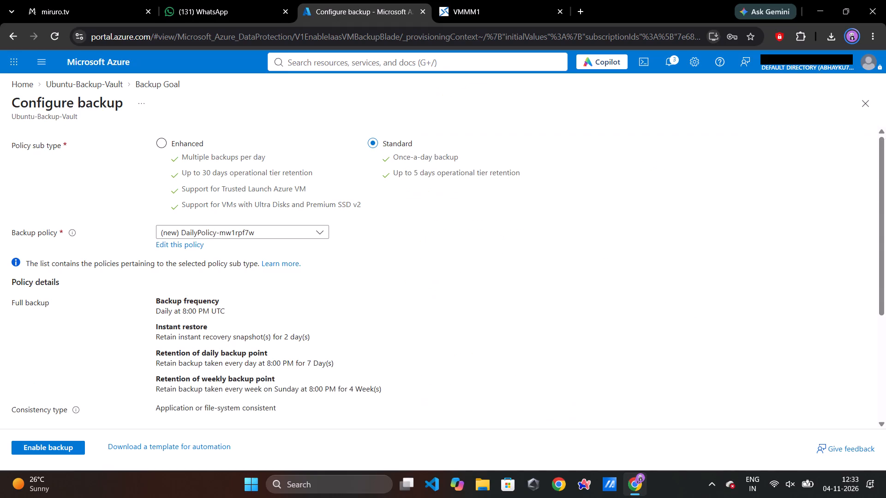
Review the new policy's details and open the selection of virtual machines to protect.
scroll(274, 241, "down", 4)
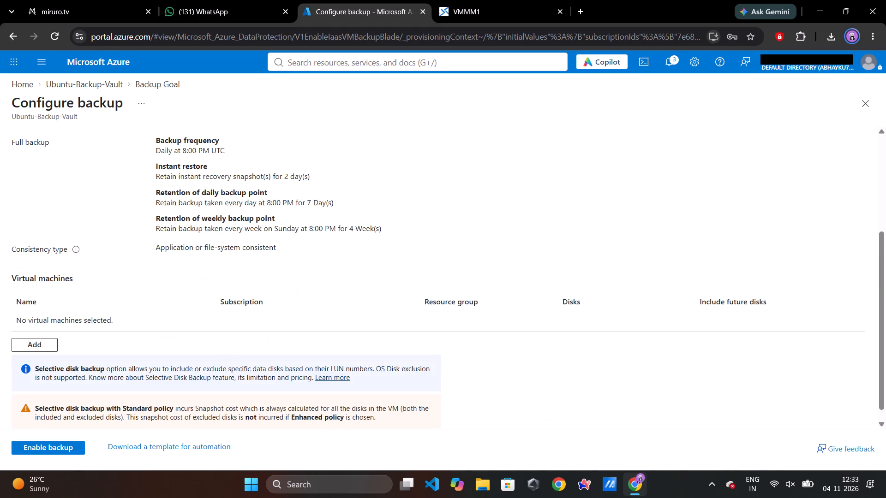
scroll(171, 249, "up", 3)
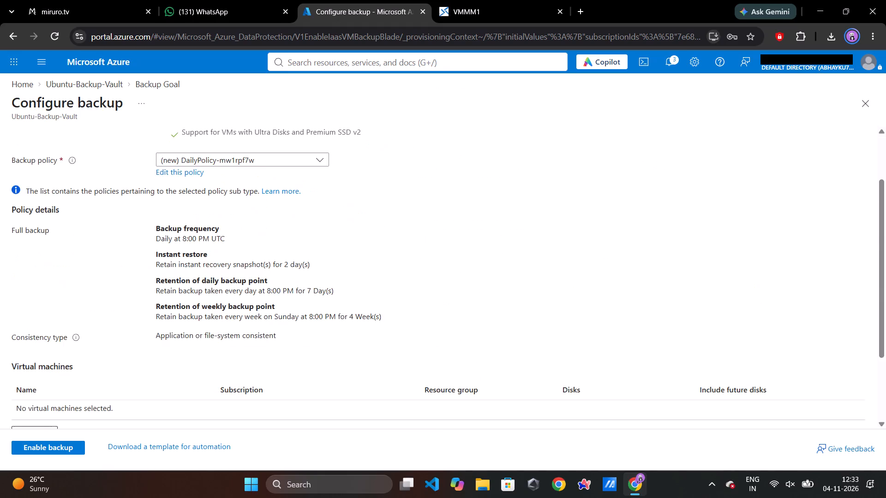
scroll(171, 249, "down", 3)
left_click(35, 331)
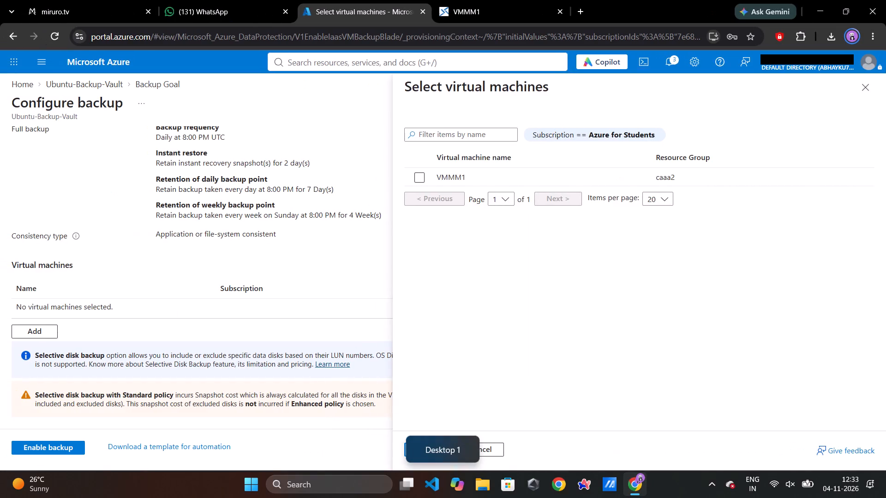
Return to the Azure portal and try to add VMMM1 to the virtual machines covered by the Standard policy.
left_click(416, 178)
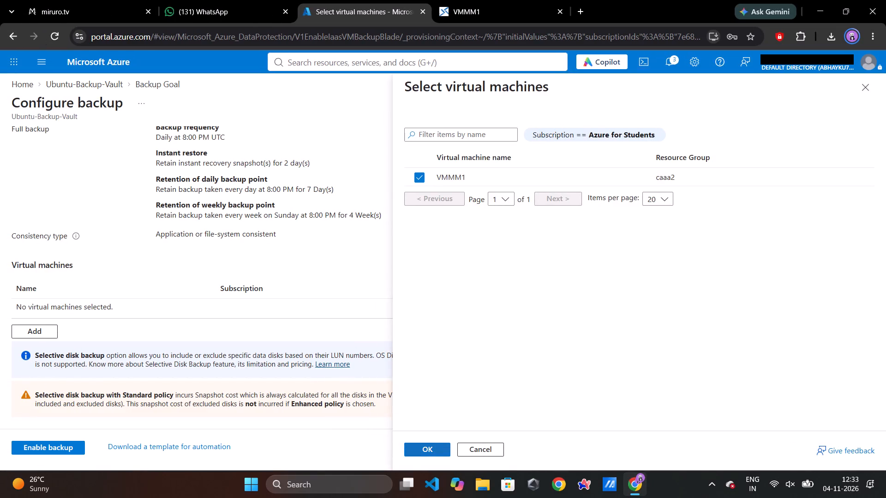
left_click(421, 455)
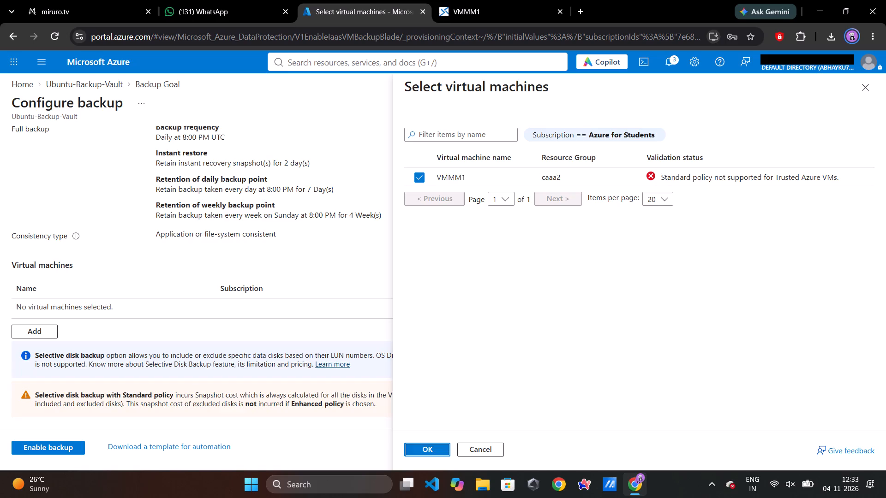
left_click(416, 449)
left_click(420, 451)
Capture a screenshot of the portal page showing VMMM1's validation status.
key("Print")
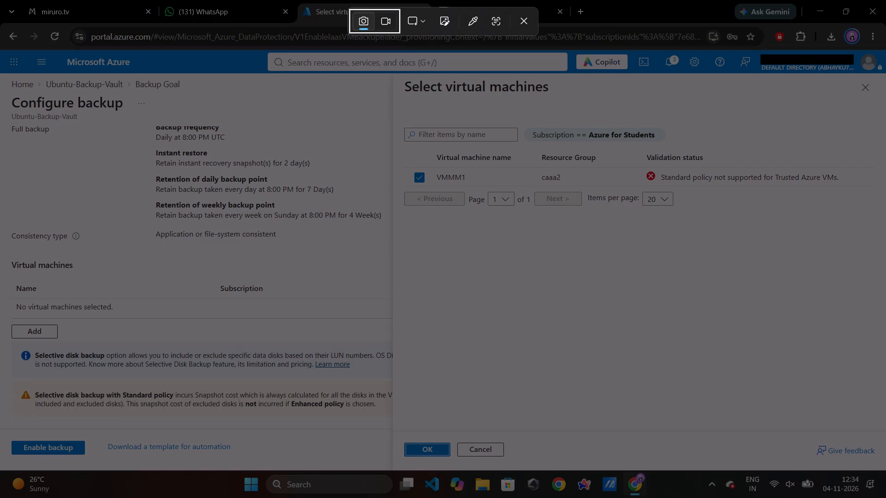
left_click_drag(0, 23, 885, 474)
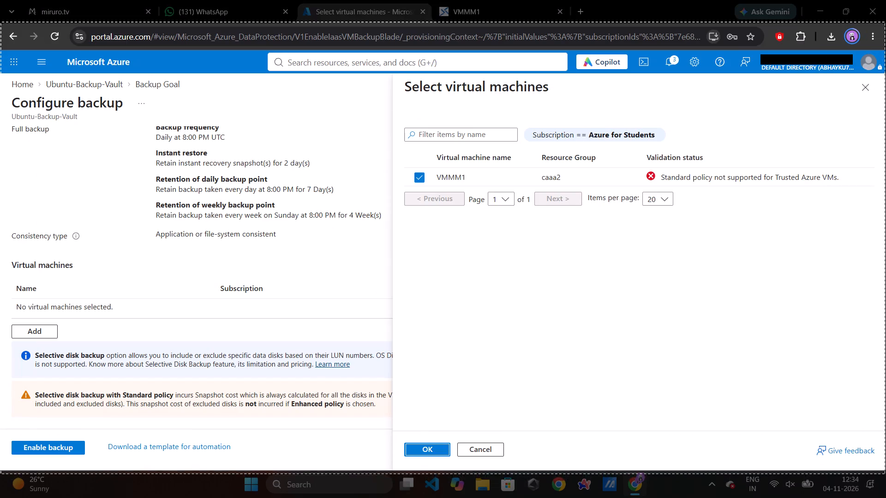
left_click_drag(885, 474, 885, 472)
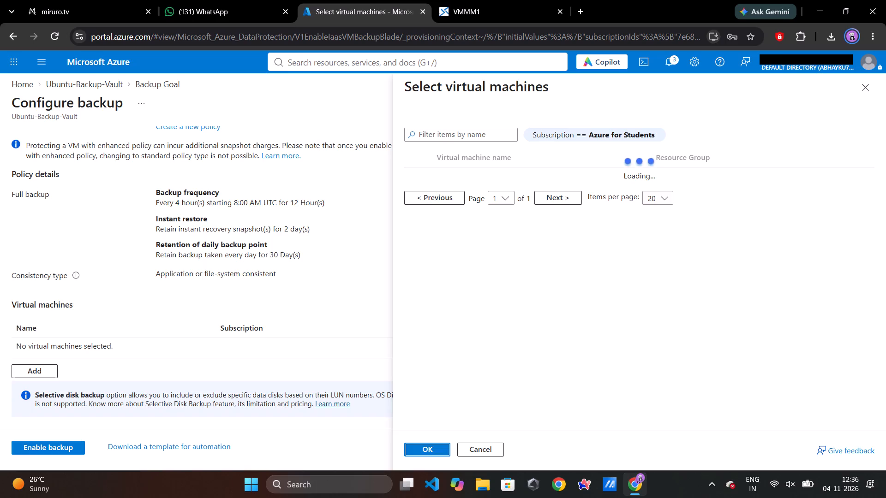
left_click(414, 175)
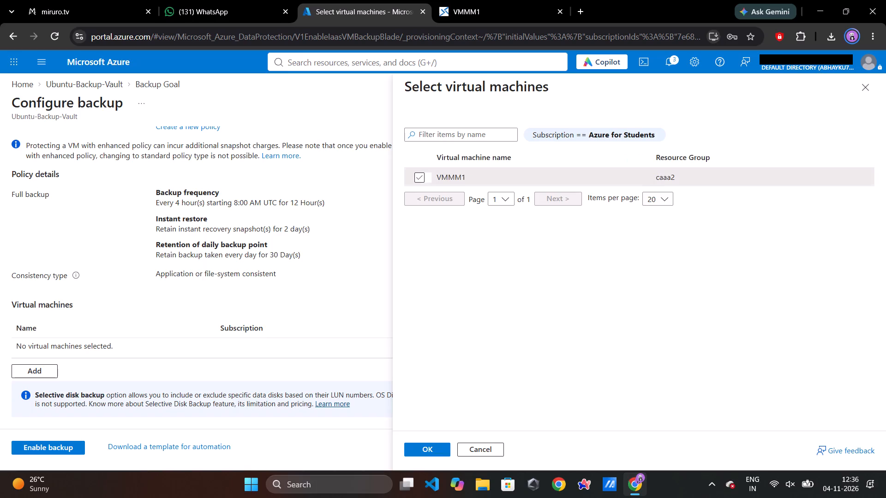
left_click(419, 447)
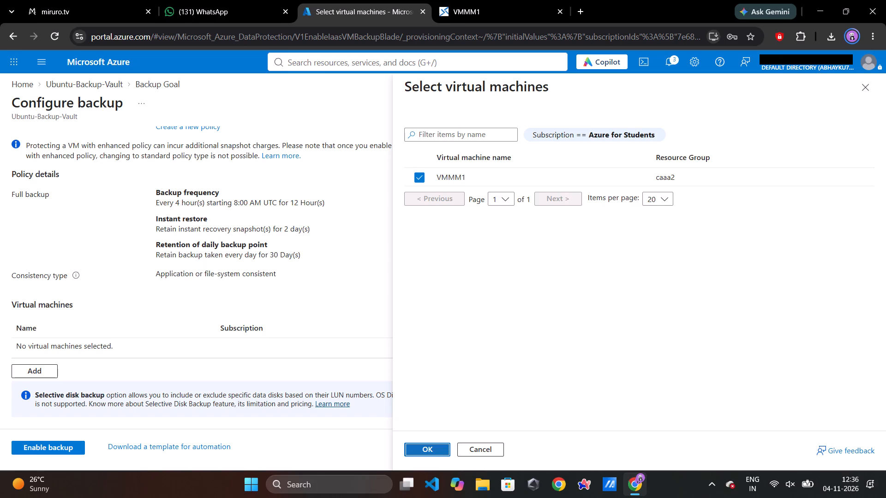
Start a new Enhanced backup policy and set its backup schedule start time to 8:00 PM.
scroll(349, 256, "up", 1)
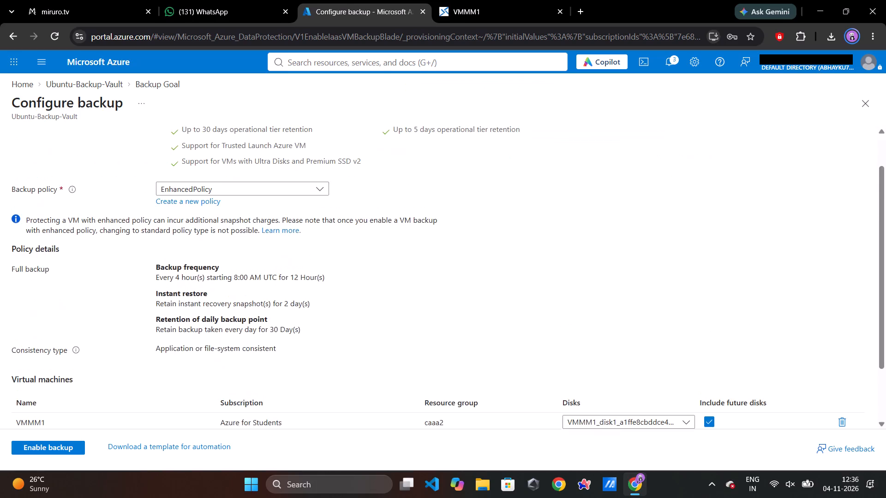
scroll(349, 256, "up", 1)
left_click(205, 206)
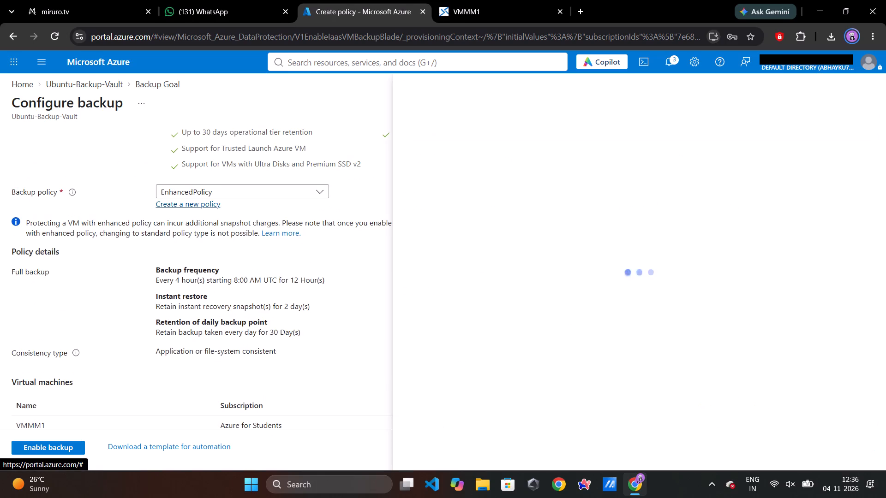
left_click(516, 227)
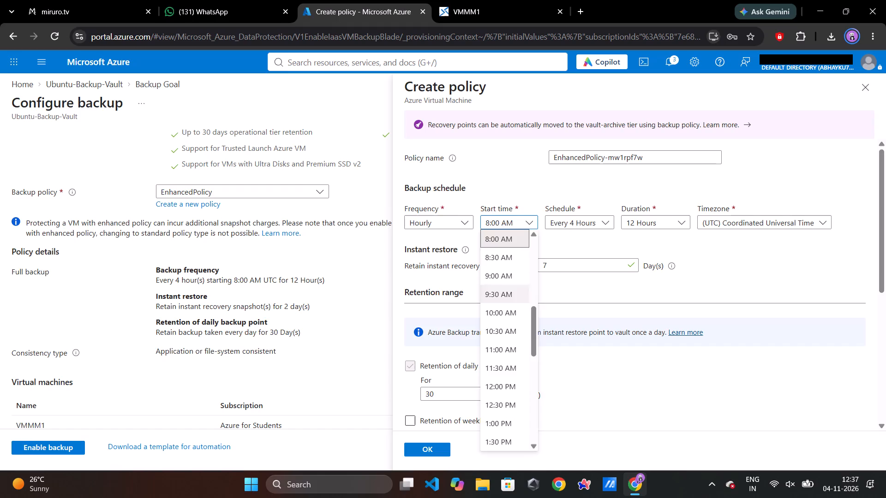
scroll(521, 363, "down", 3)
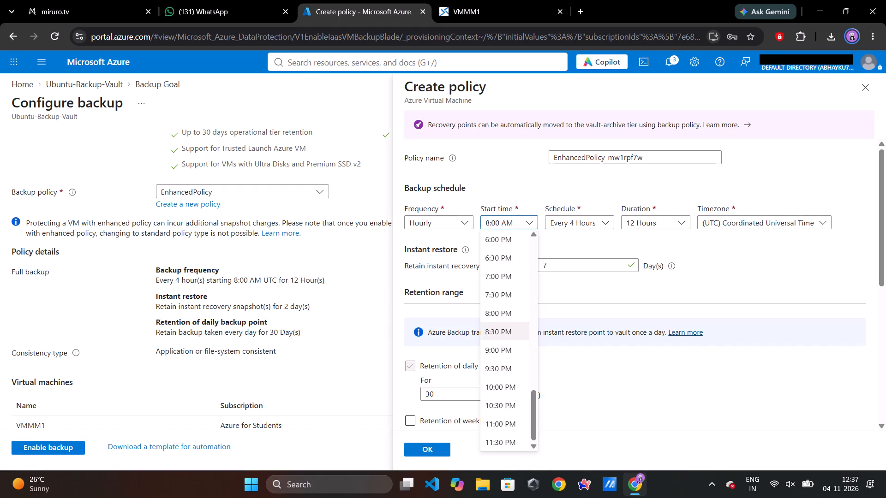
left_click(497, 306)
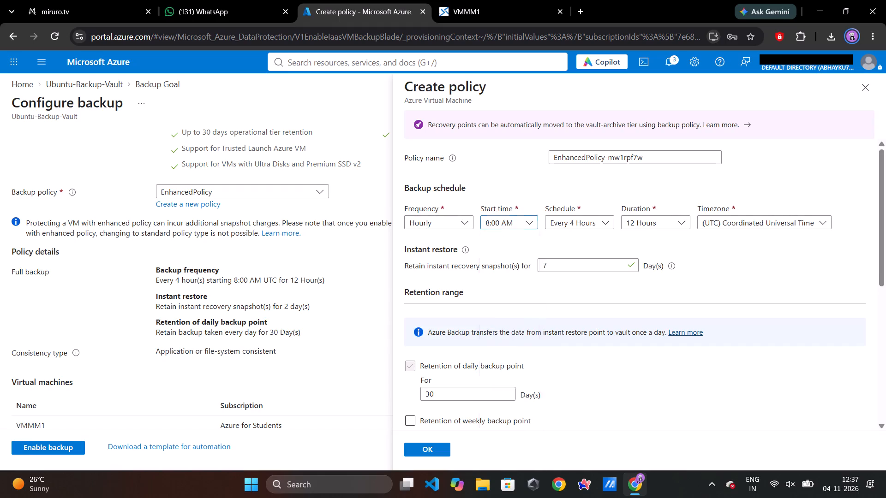
Set the new policy's retention of daily backup points to 7 days.
scroll(612, 300, "down", 2)
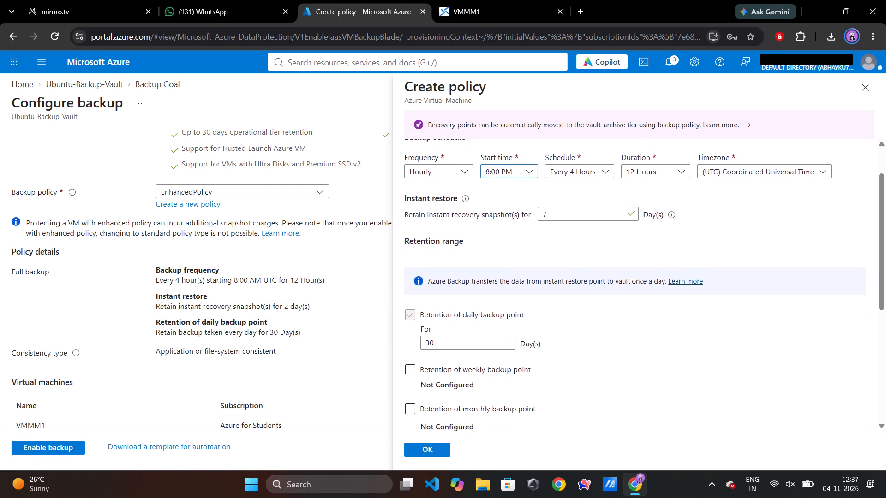
scroll(612, 300, "down", 1)
left_click(489, 262)
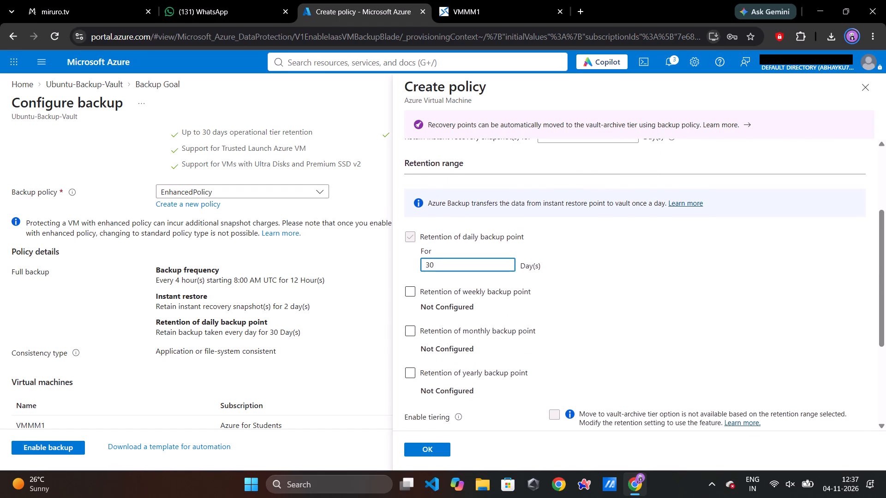
key("BackSpace")
key("BackSpace")
key("7")
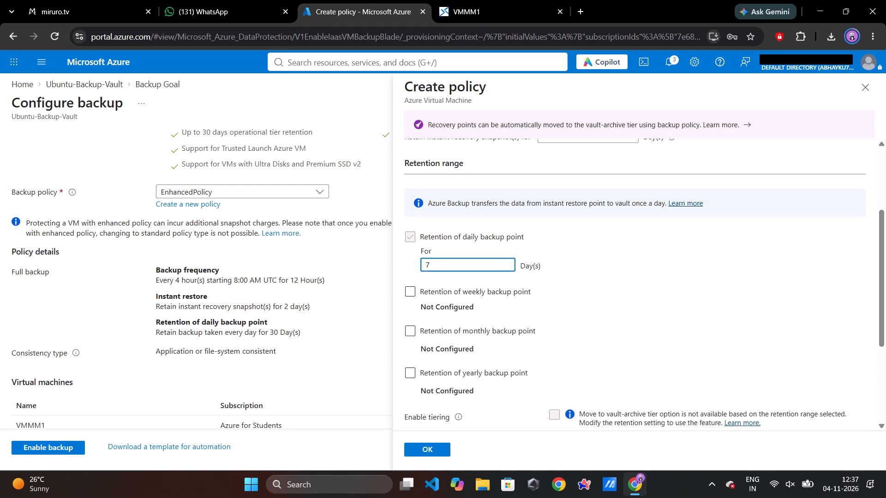
Enable retention of weekly backup points on Sunday for 4 weeks and try to save the new policy.
left_click(413, 294)
scroll(497, 319, "down", 1)
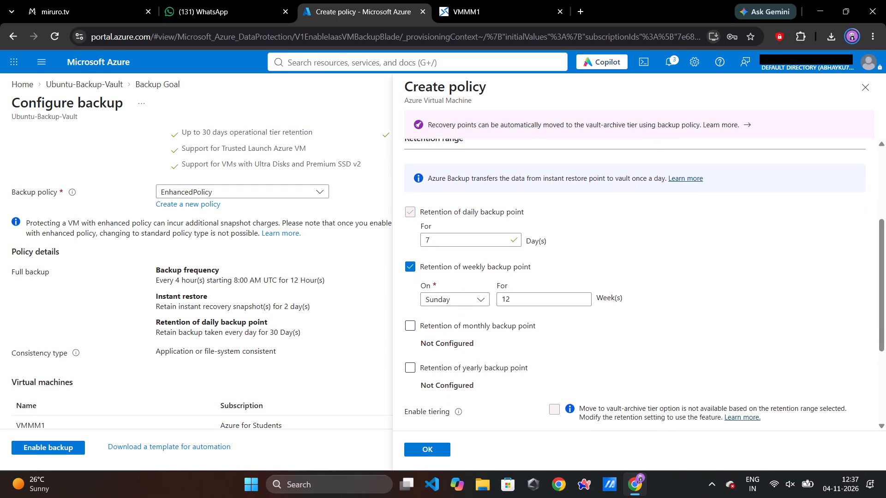
left_click(520, 303)
key("BackSpace")
key("BackSpace")
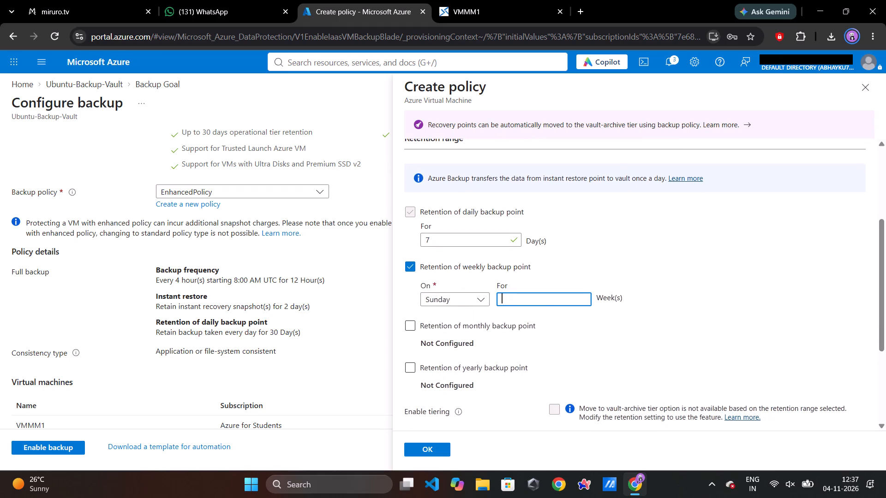
key("4")
scroll(520, 303, "down", 4)
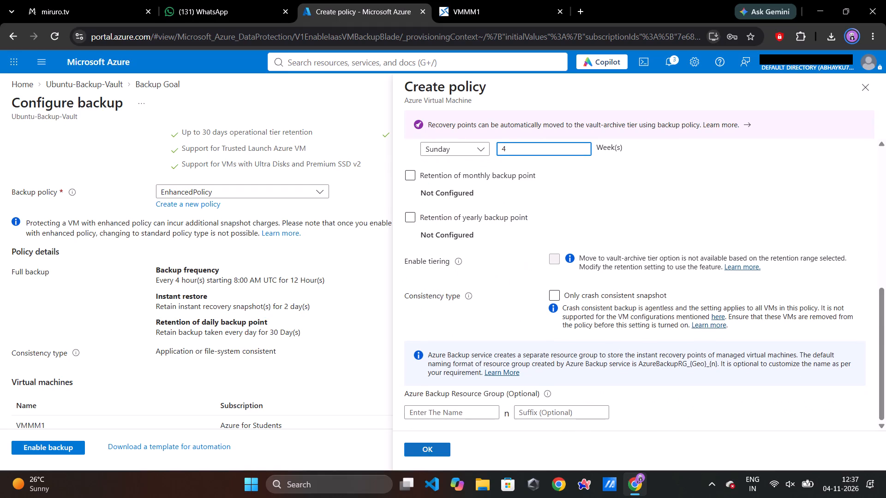
left_click(425, 448)
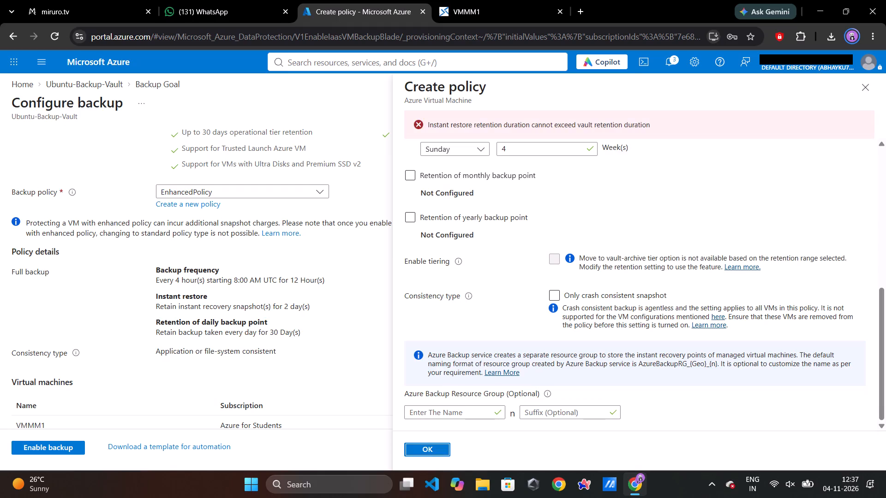
Review the new policy's backup schedule, instant restore and daily and weekly retention settings for the conflicting duration.
scroll(611, 204, "up", 2)
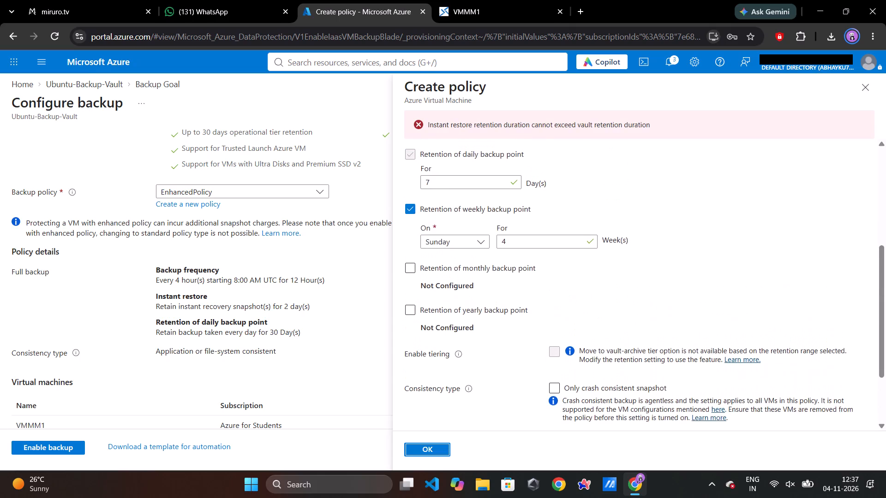
scroll(611, 204, "up", 4)
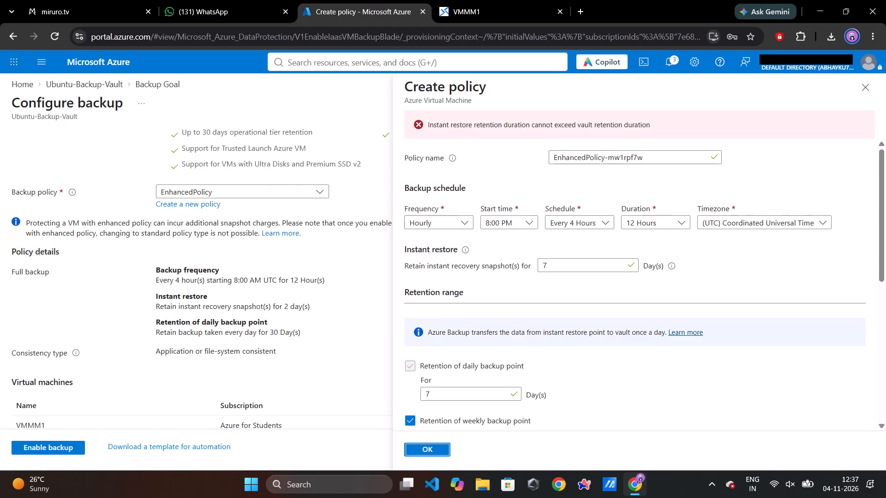
scroll(573, 374, "down", 2)
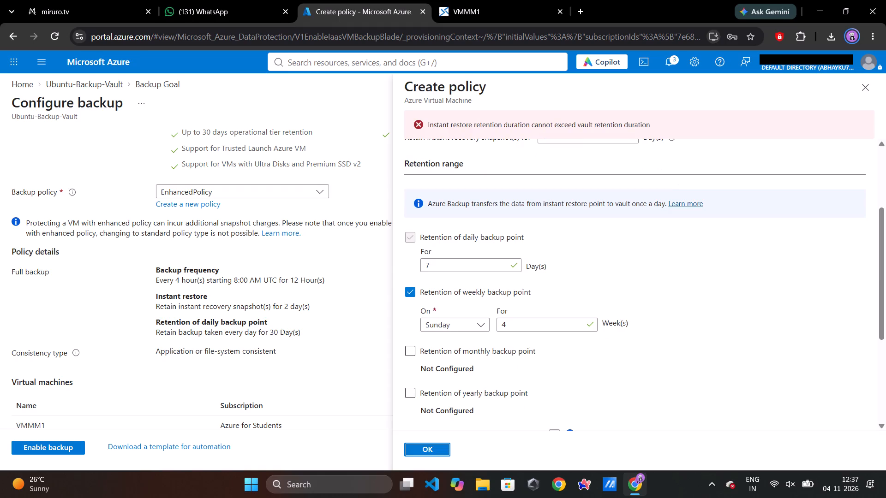
scroll(573, 374, "up", 1)
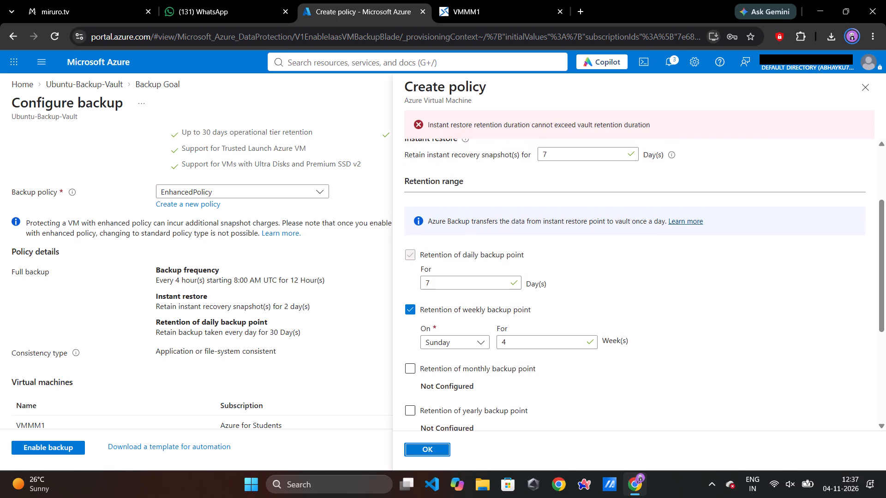
scroll(573, 374, "up", 1)
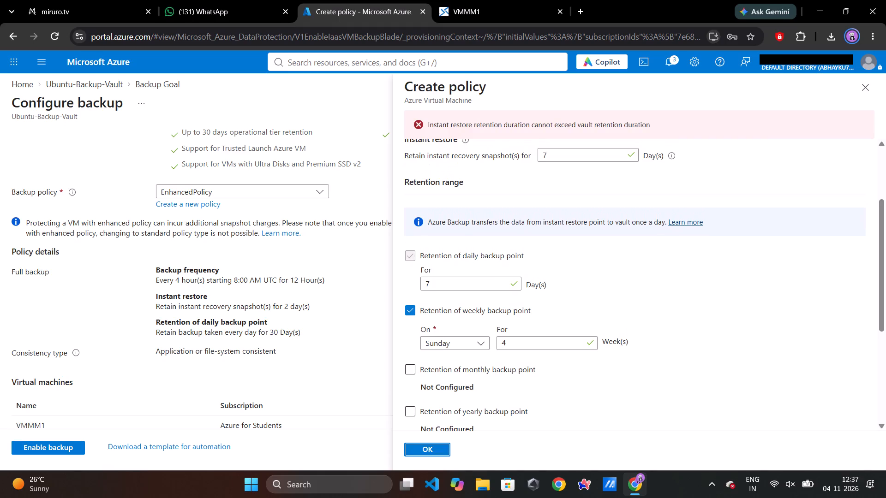
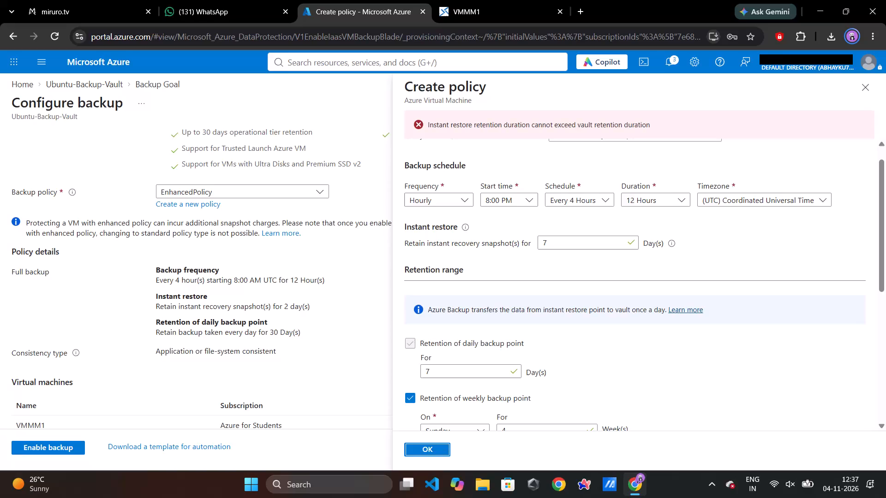
Examine the new policy's schedule, instant restore, retention, tiering and consistency settings for the cause of the retention duration conflict.
scroll(573, 374, "down", 1)
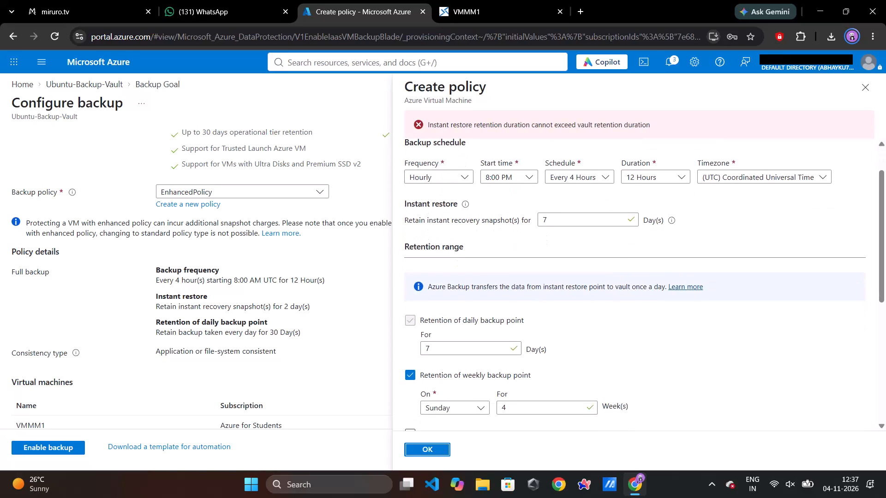
scroll(573, 374, "down", 2)
scroll(573, 374, "up", 1)
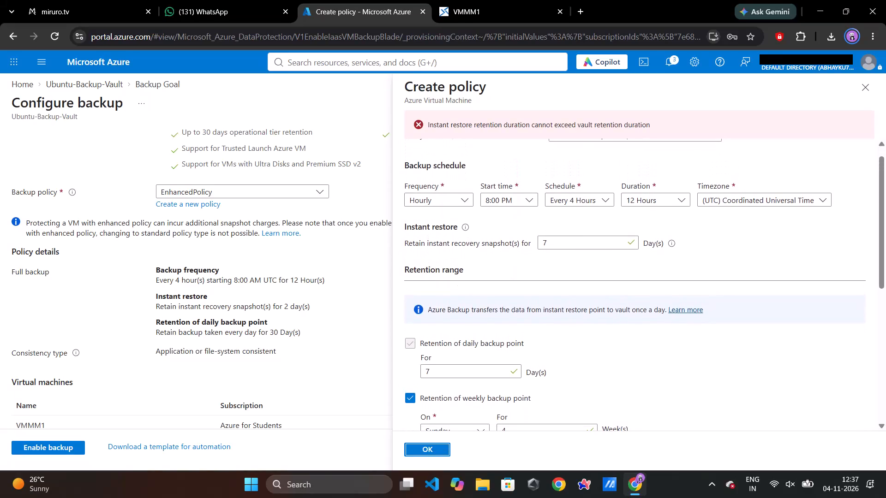
scroll(573, 374, "down", 3)
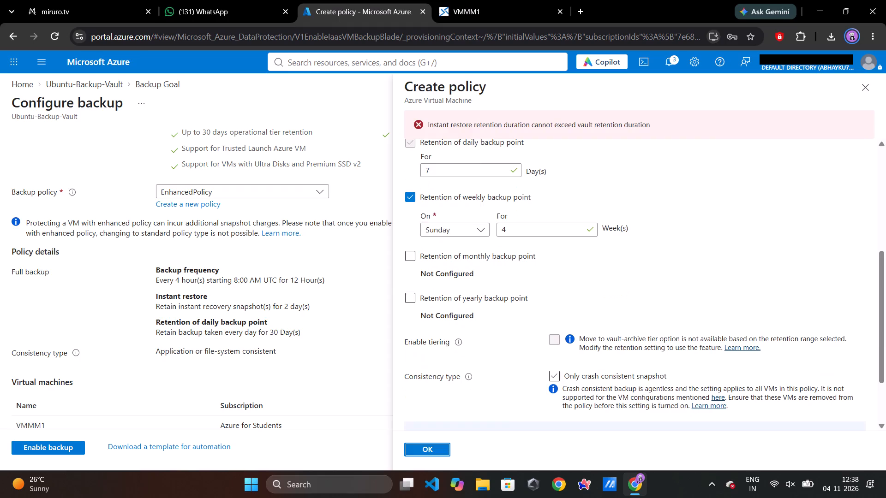
scroll(573, 374, "down", 1)
scroll(573, 374, "up", 3)
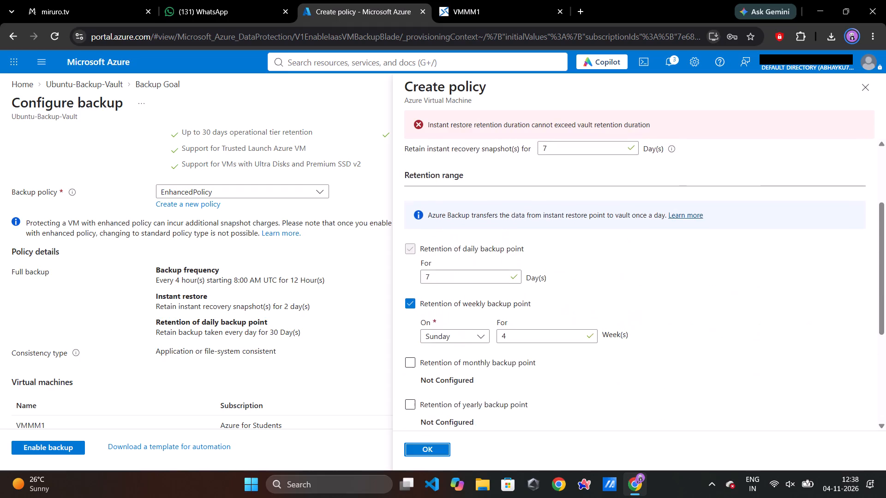
scroll(520, 226, "up", 1)
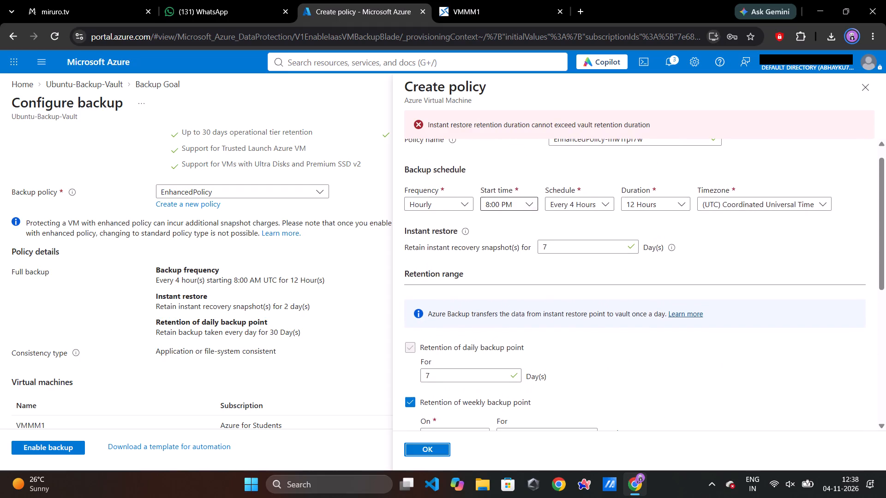
scroll(473, 378, "down", 1)
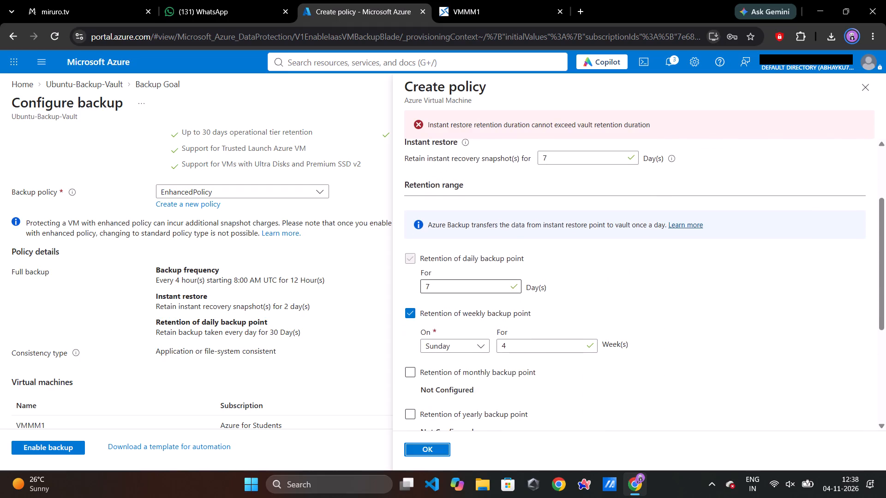
scroll(437, 291, "down", 1)
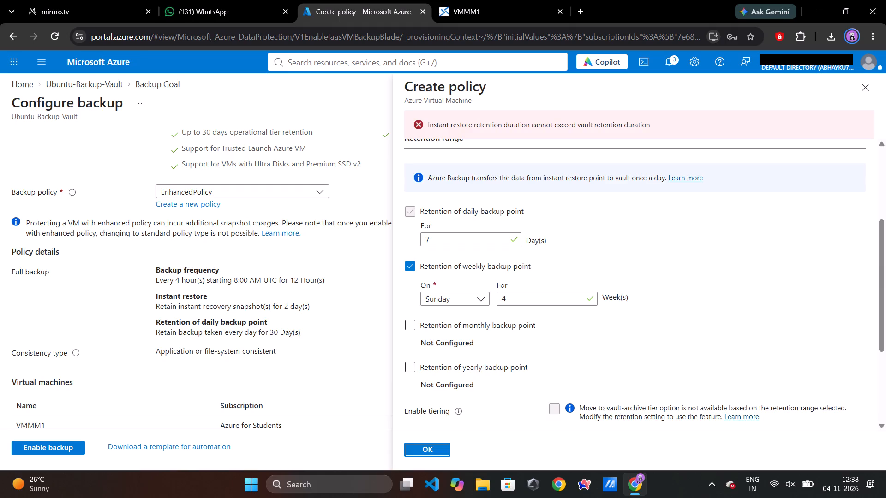
scroll(518, 302, "down", 2)
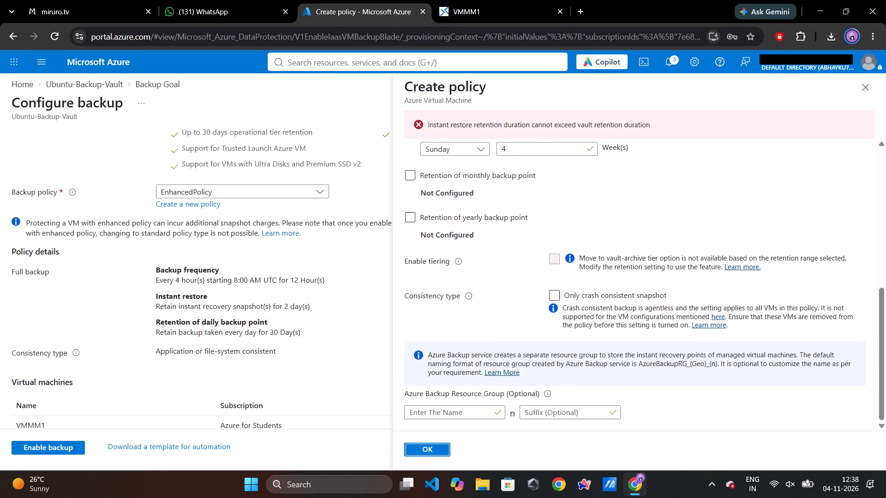
scroll(518, 302, "down", 1)
Set the new policy's backup frequency to Daily.
scroll(518, 302, "up", 5)
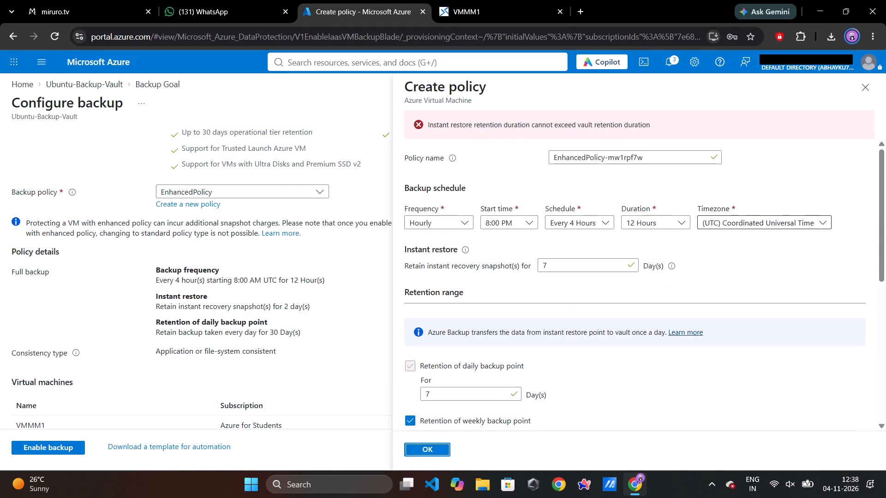
left_click(466, 219)
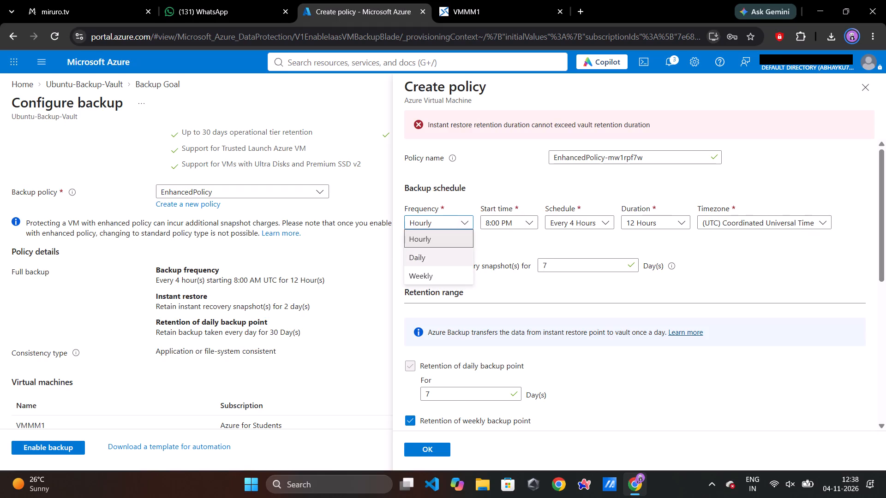
left_click(449, 261)
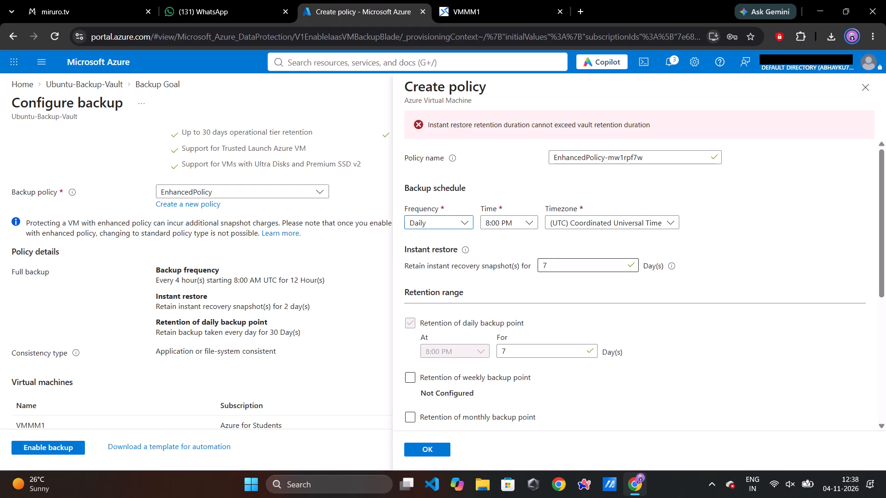
Enable retention of weekly backup points again, on Sunday for 4 weeks, and try to save the policy.
scroll(560, 313, "down", 1)
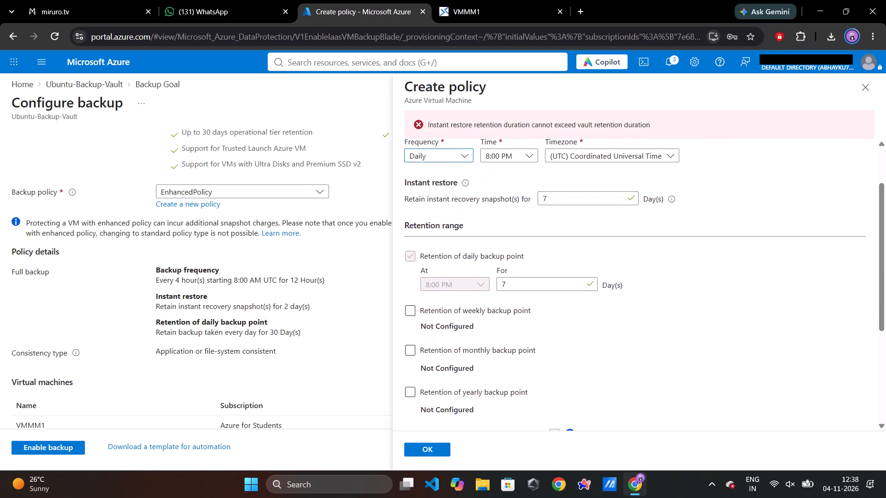
left_click(413, 310)
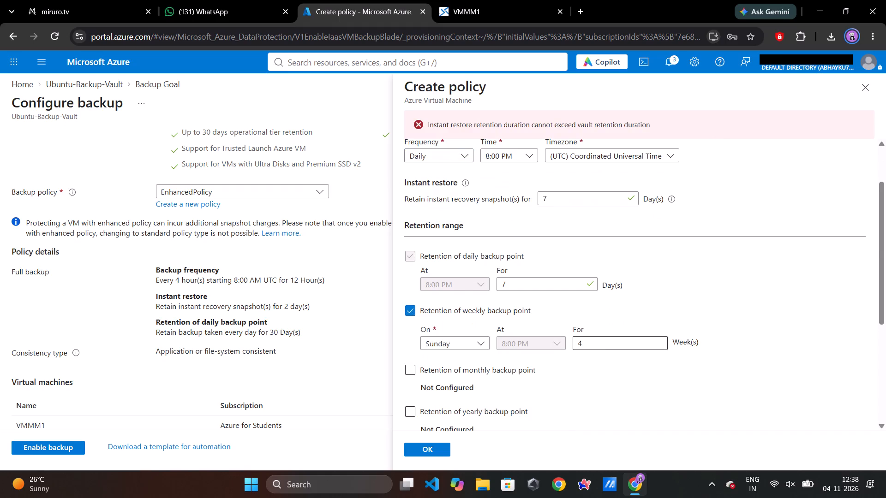
scroll(592, 345, "down", 6)
left_click(449, 443)
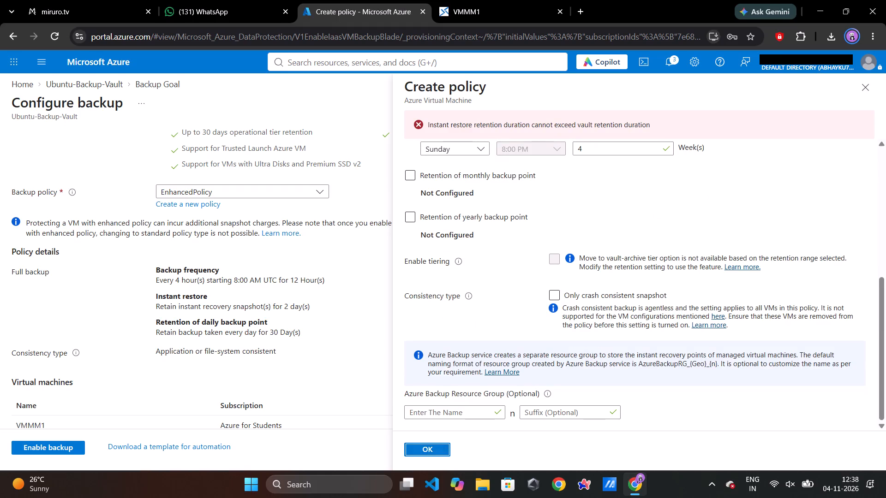
Set the policy's instant recovery snapshot retention to 2 days.
scroll(605, 207, "down", 4)
scroll(605, 207, "up", 6)
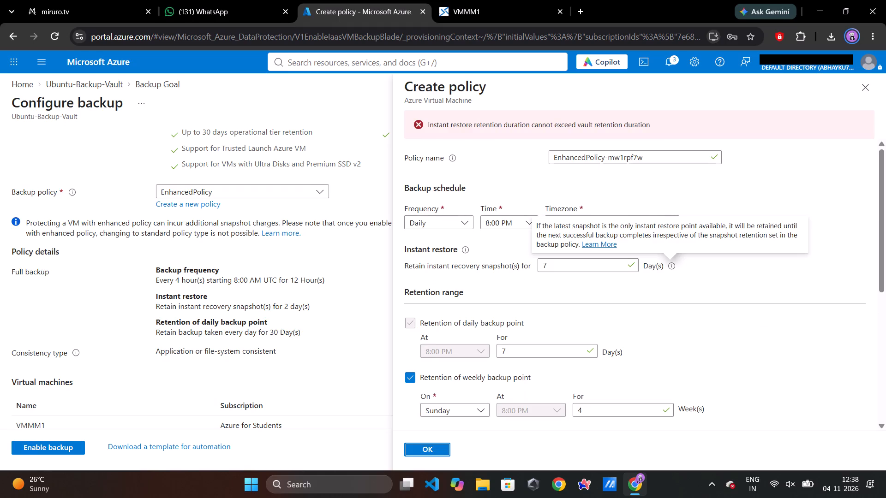
scroll(740, 300, "down", 1)
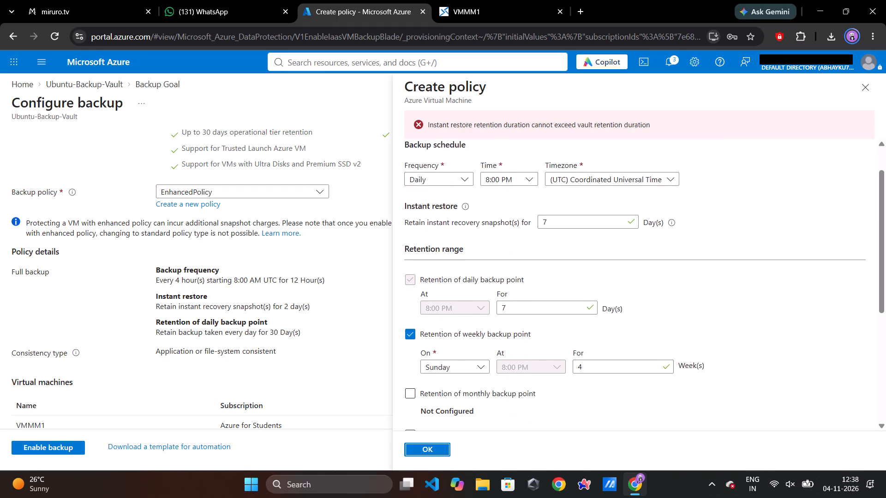
scroll(740, 300, "down", 2)
left_click_drag(566, 221, 500, 221)
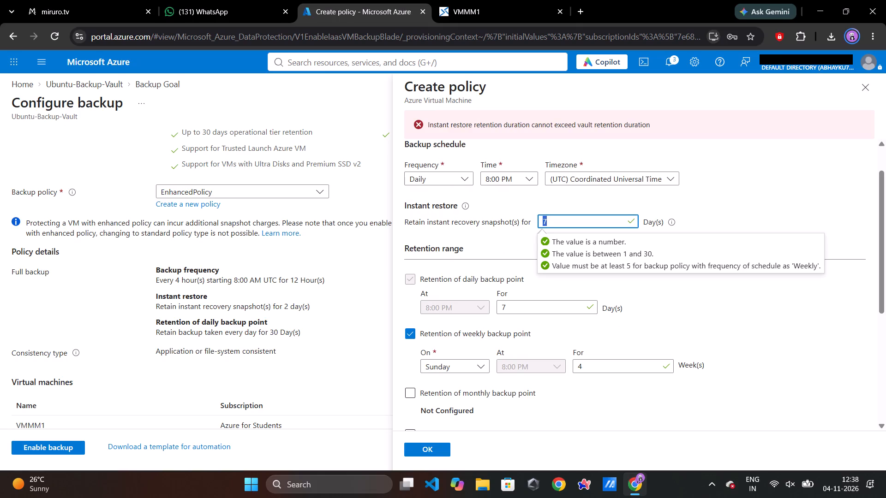
key("2")
left_click(686, 208)
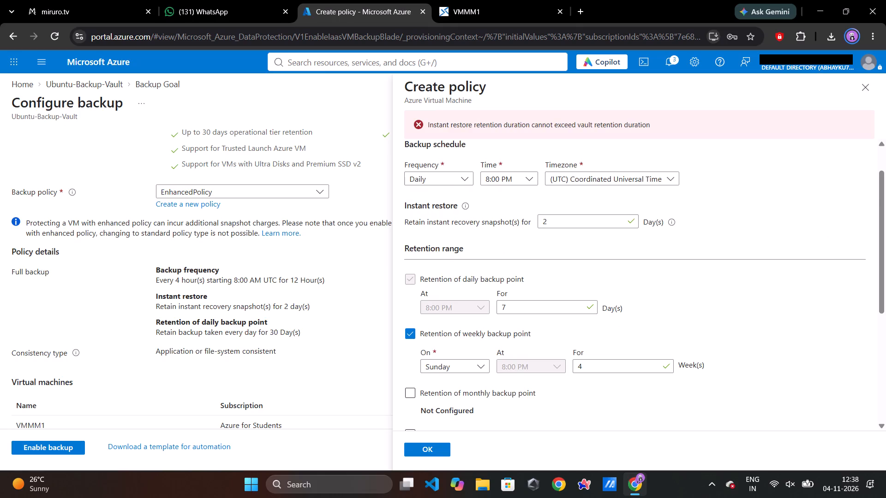
Check the remaining retention and consistency options and save the new backup policy.
scroll(686, 208, "down", 3)
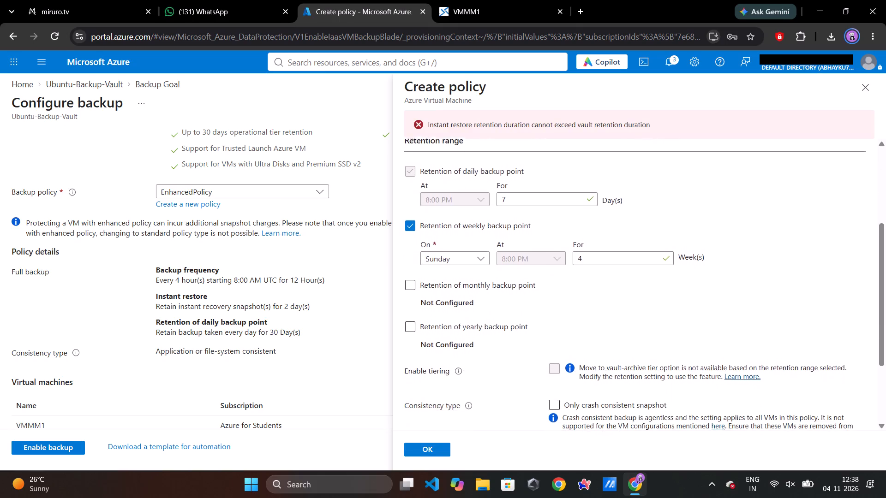
scroll(686, 208, "down", 4)
left_click(427, 440)
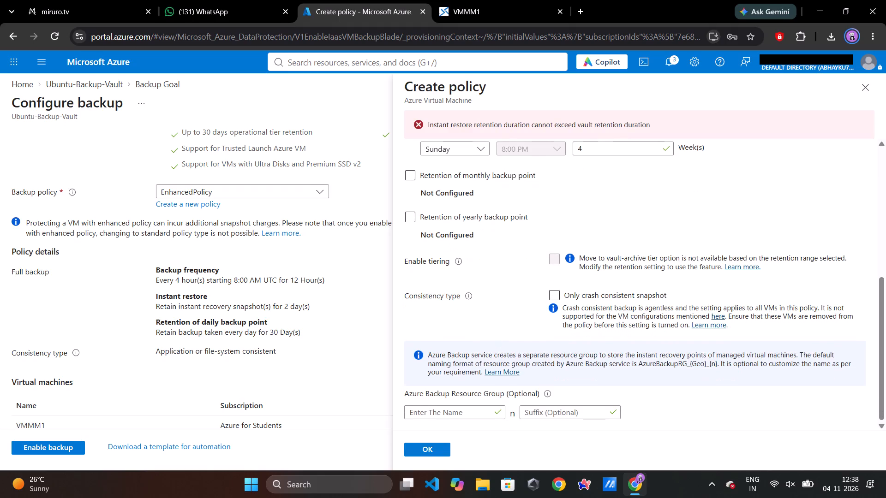
left_click(423, 446)
triple_click(423, 446)
double_click(423, 446)
scroll(738, 276, "up", 5)
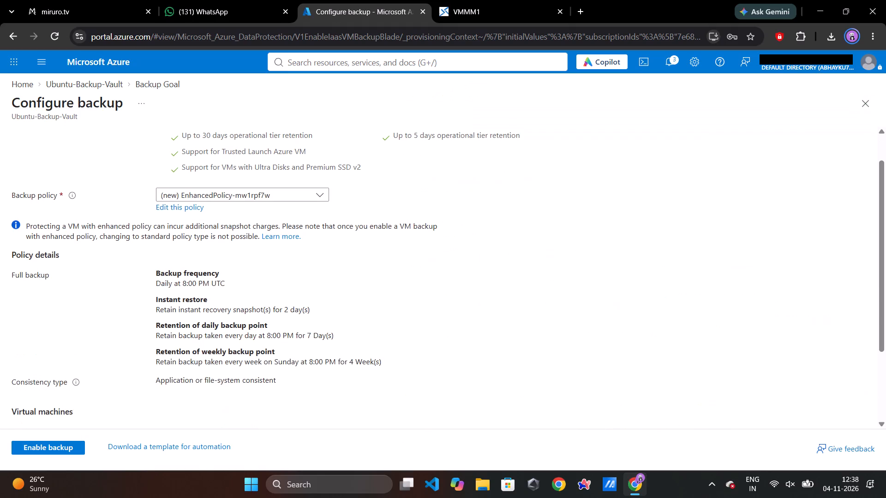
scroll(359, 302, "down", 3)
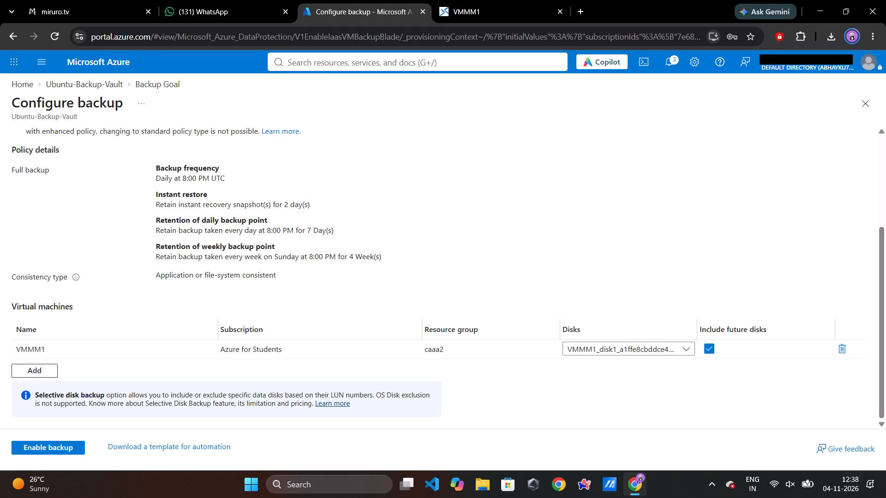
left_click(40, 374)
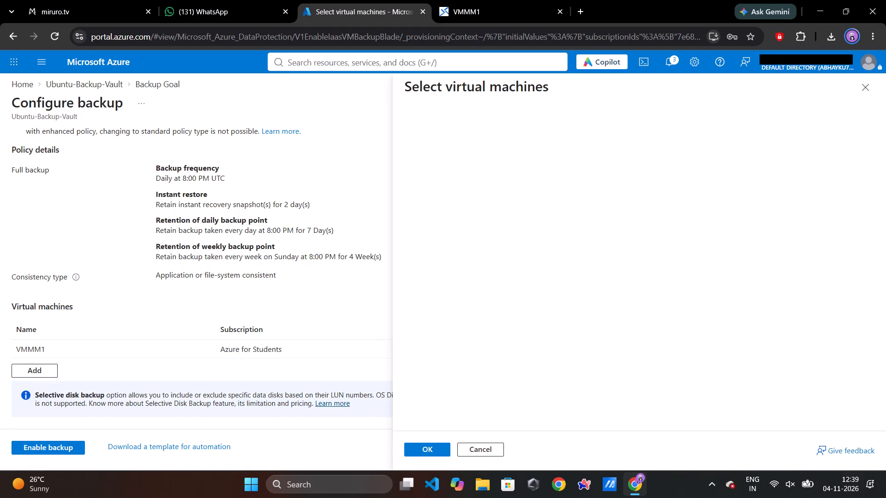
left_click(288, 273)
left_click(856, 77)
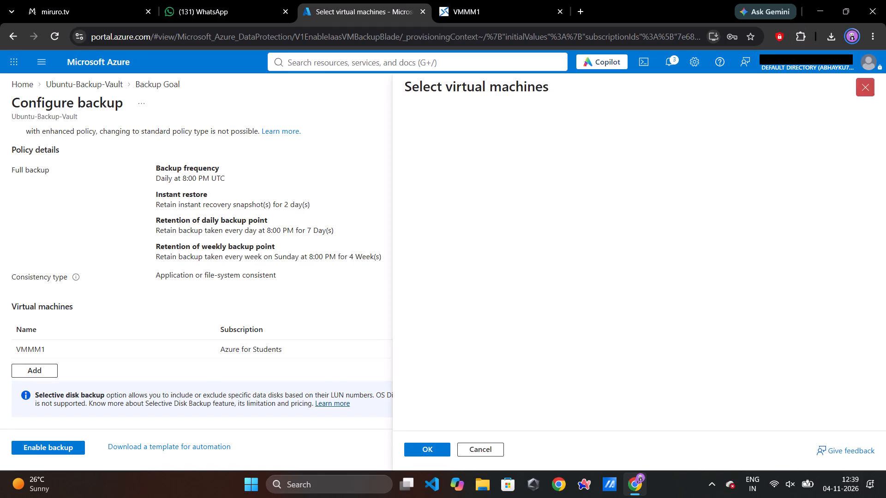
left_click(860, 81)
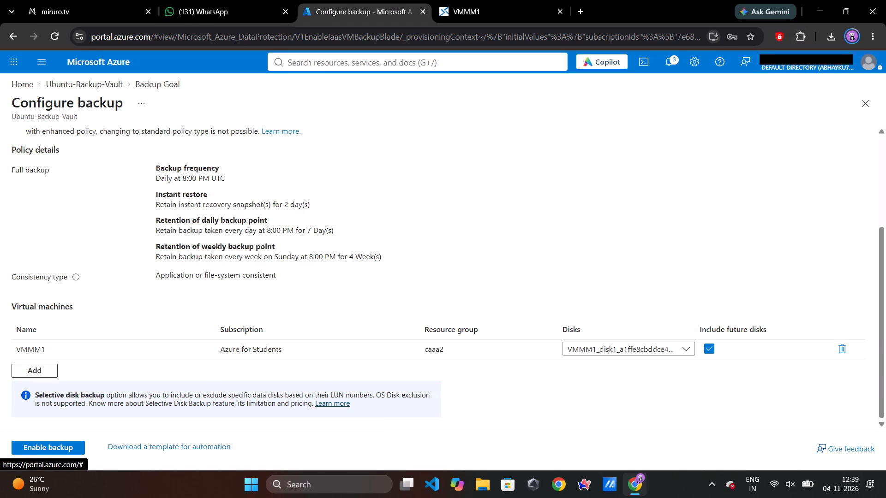
Enable backup of VMMM1 with the new Enhanced policy.
left_click(54, 446)
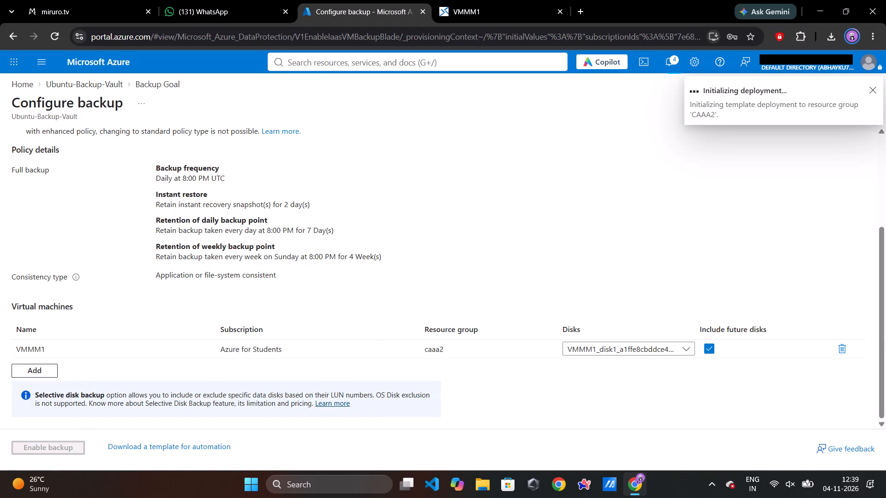
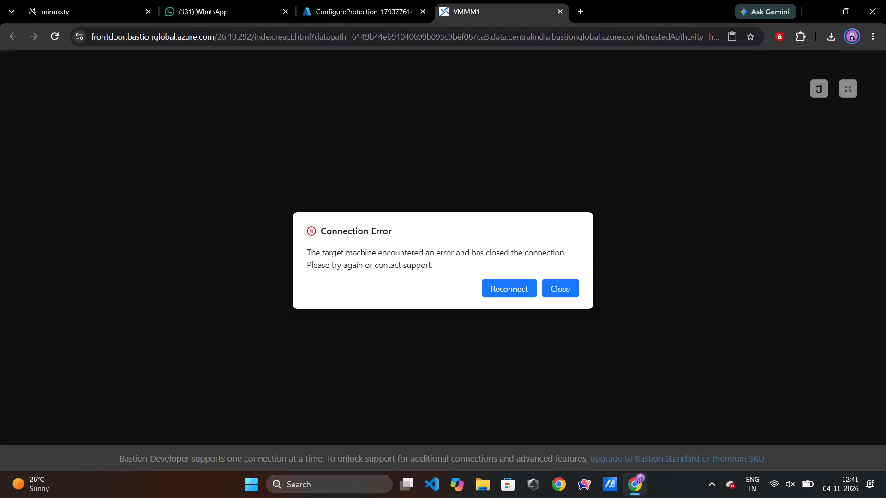
Try to reconnect the Bastion session to VMMM1.
left_click(490, 289)
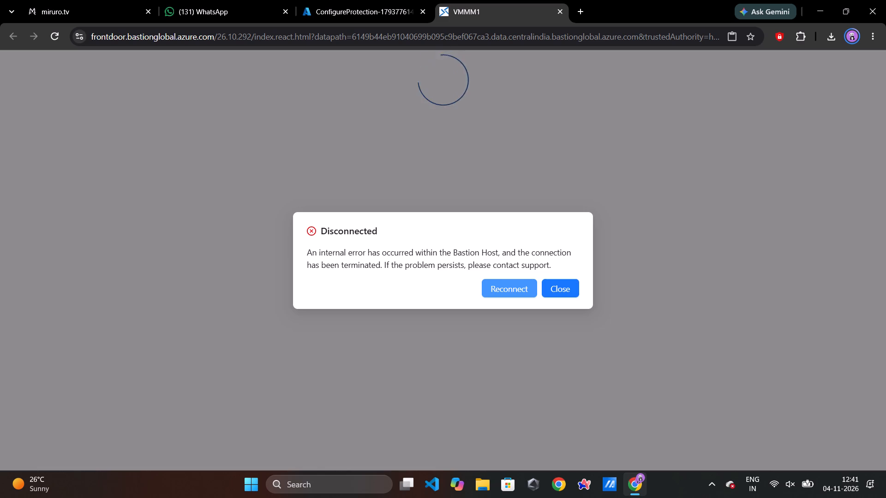
left_click(511, 287)
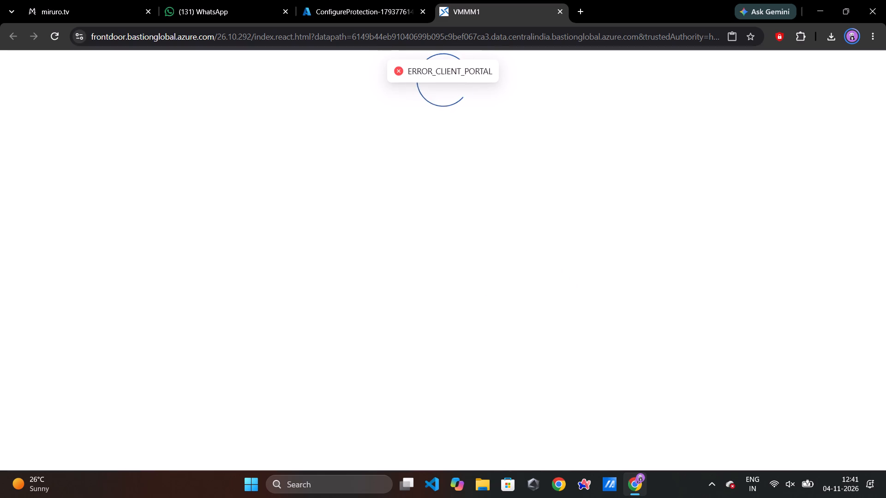
Go back to the completed backup deployment in the Azure portal and open its resource, Ubuntu-Backup-Vault.
left_click(354, 0)
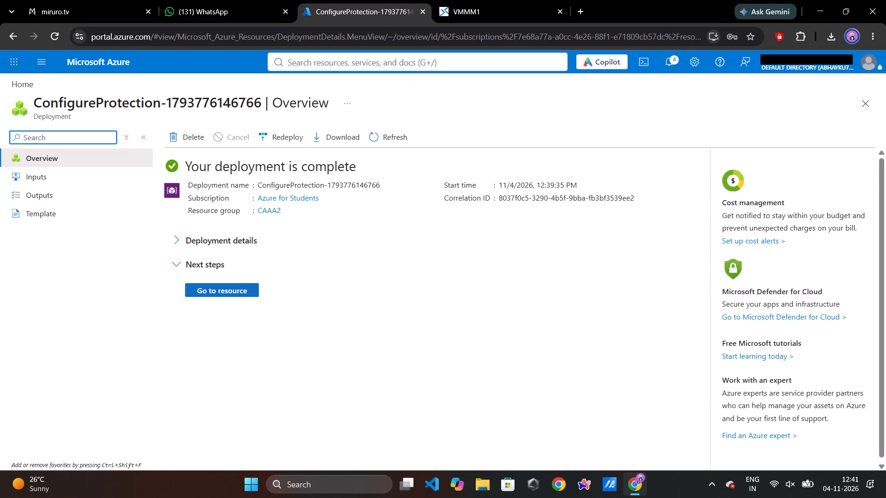
left_click(240, 290)
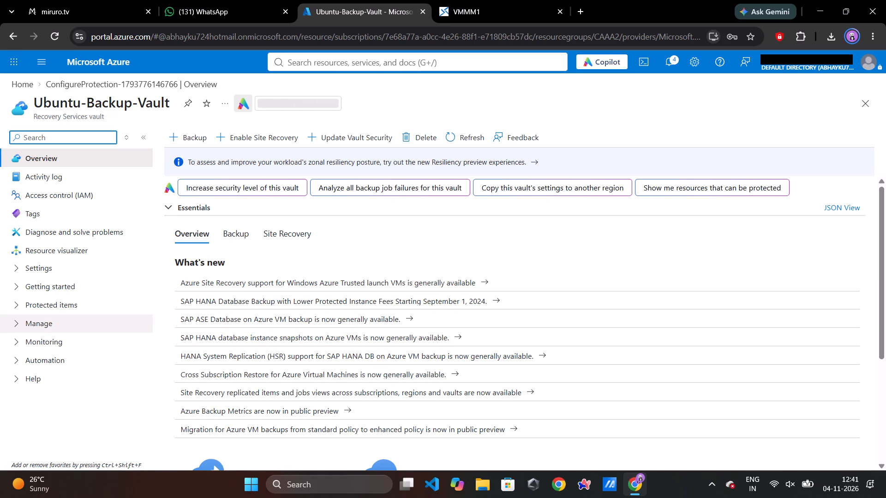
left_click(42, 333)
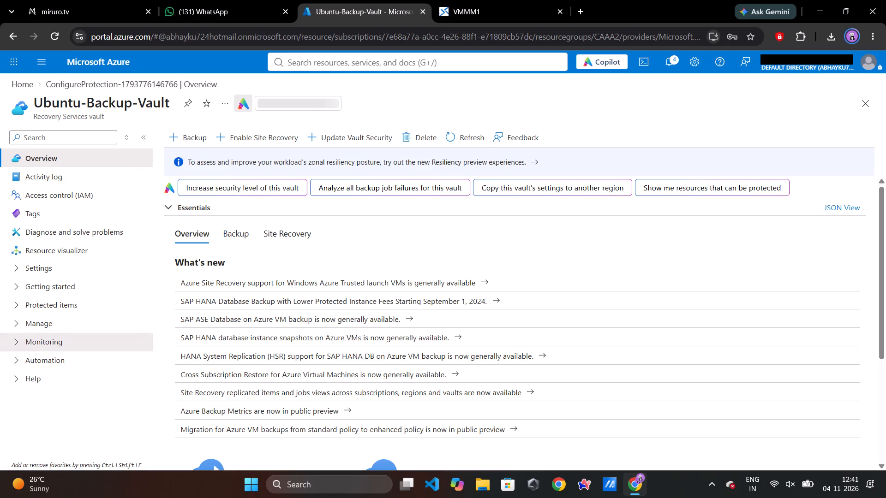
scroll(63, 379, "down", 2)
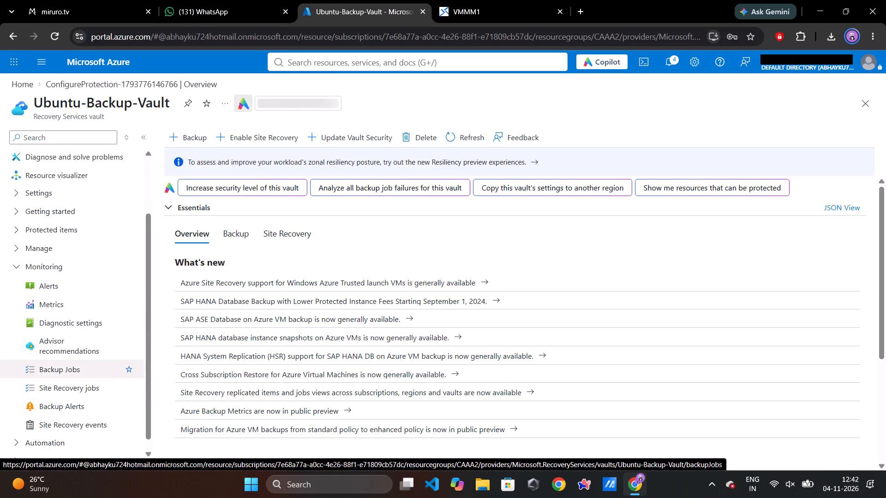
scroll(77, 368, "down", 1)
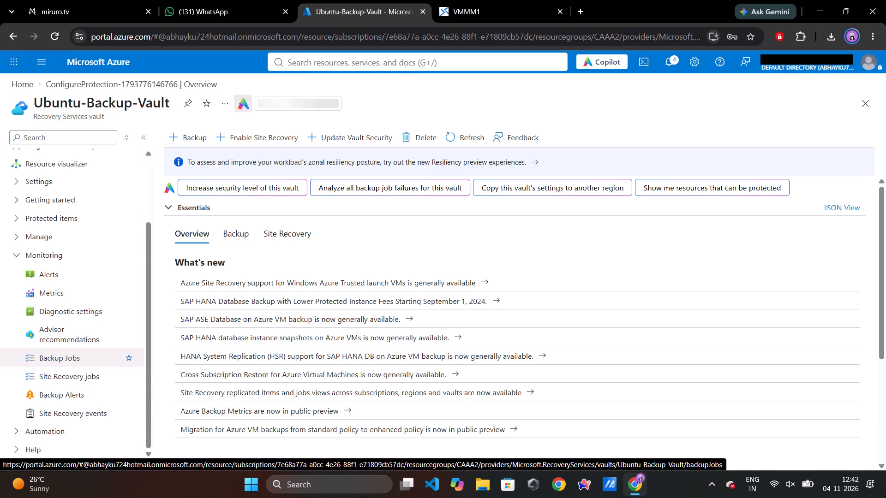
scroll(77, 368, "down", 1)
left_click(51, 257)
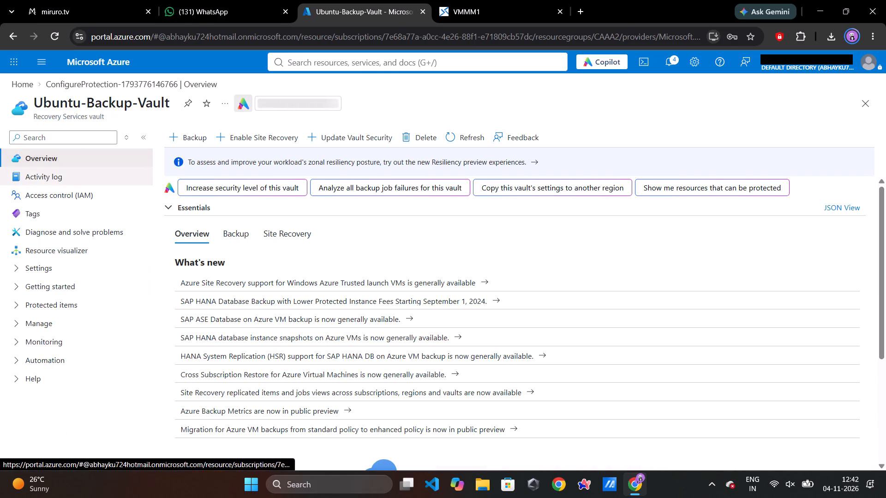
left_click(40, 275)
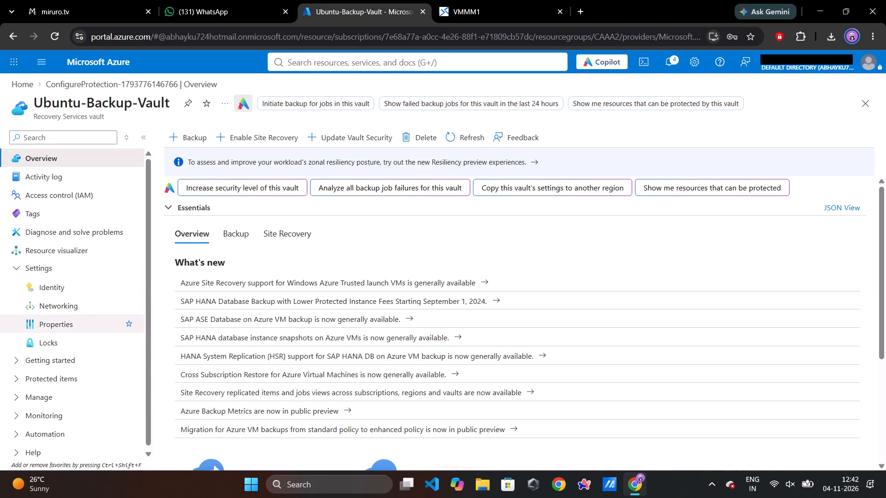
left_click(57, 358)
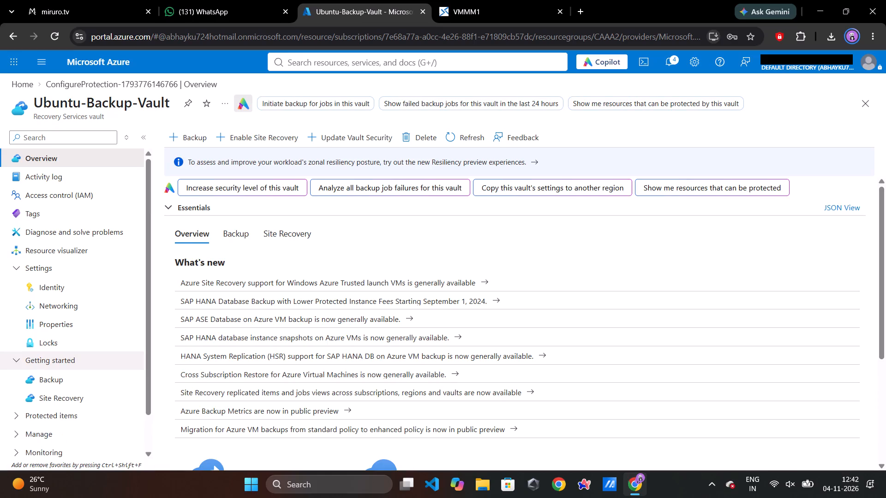
Review the policy details and virtual machine selection in the vault's Configure backup form, and go back without enabling anything.
left_click(52, 374)
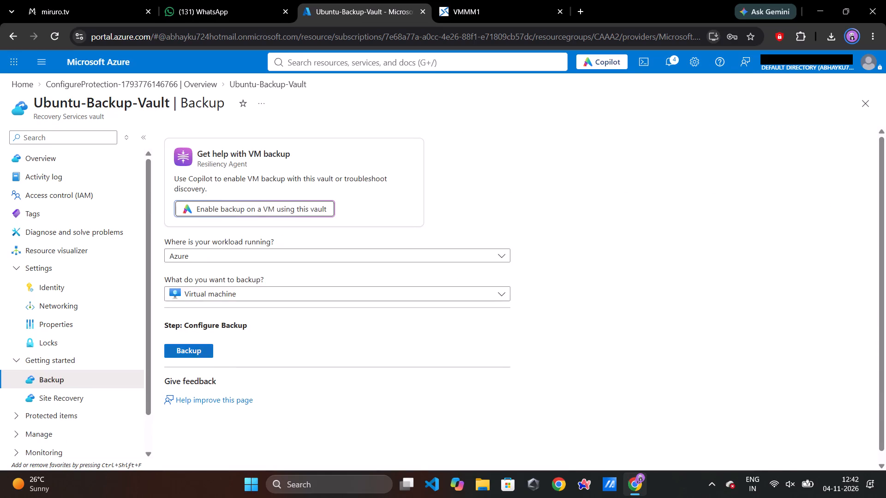
left_click(195, 351)
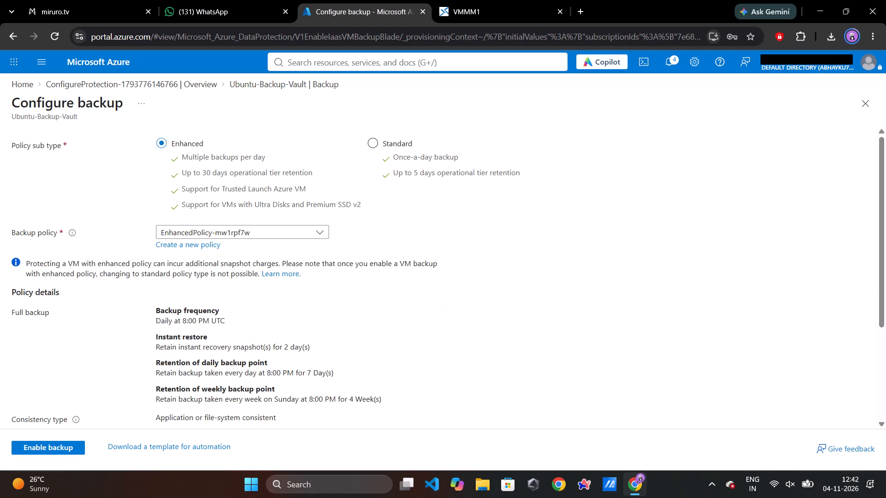
scroll(407, 268, "down", 3)
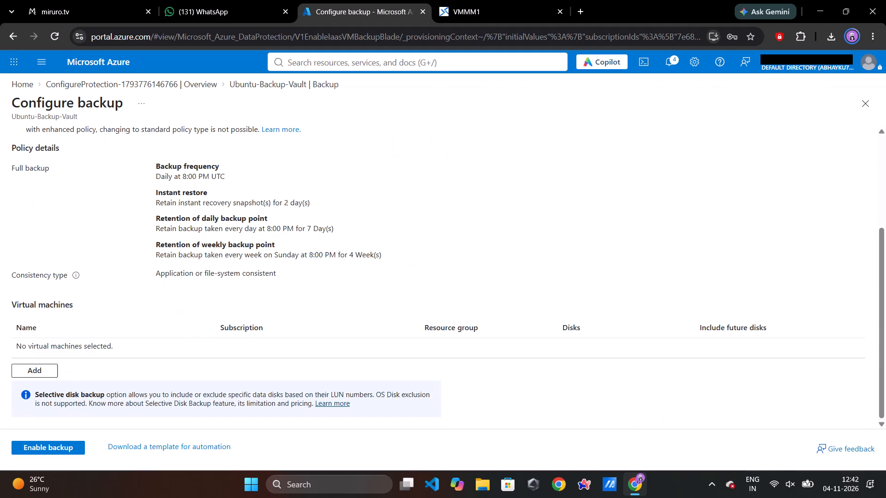
scroll(407, 268, "down", 4)
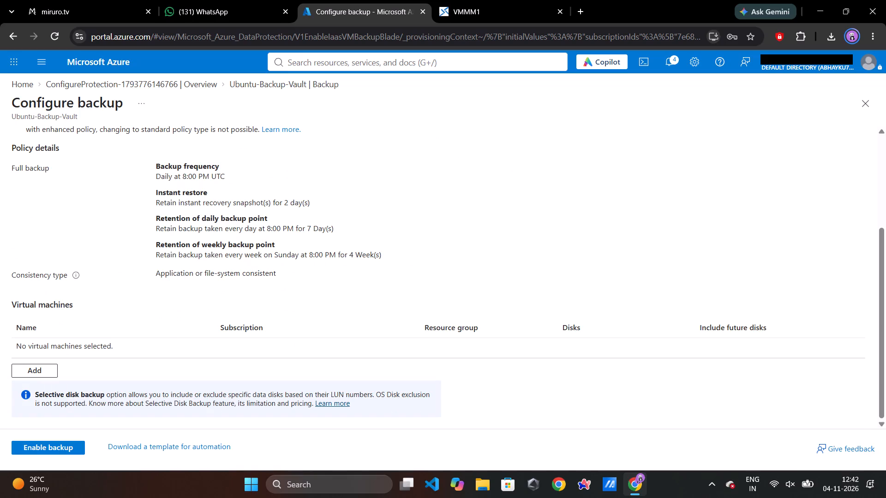
scroll(171, 264, "up", 2)
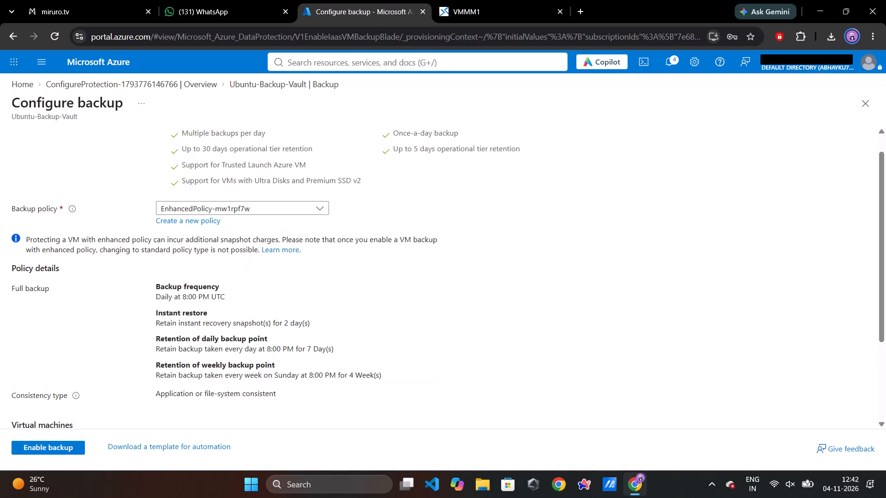
scroll(171, 264, "up", 2)
scroll(171, 264, "right", 9)
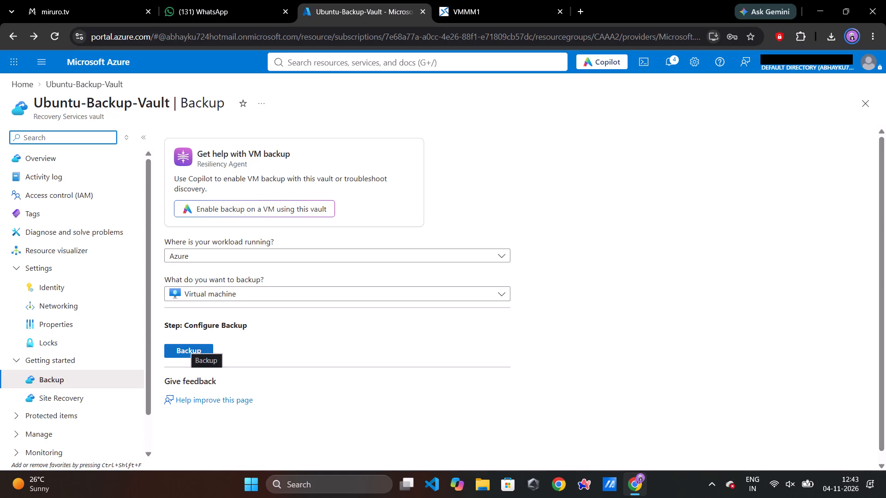
Open the details of VMMM1 among the vault's protected Azure Virtual Machine backup items.
scroll(71, 319, "down", 3)
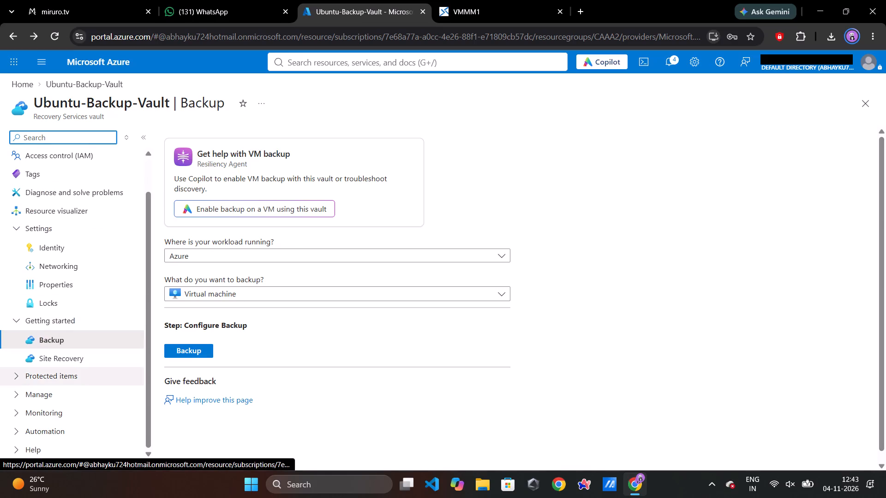
left_click(57, 383)
scroll(55, 379, "down", 1)
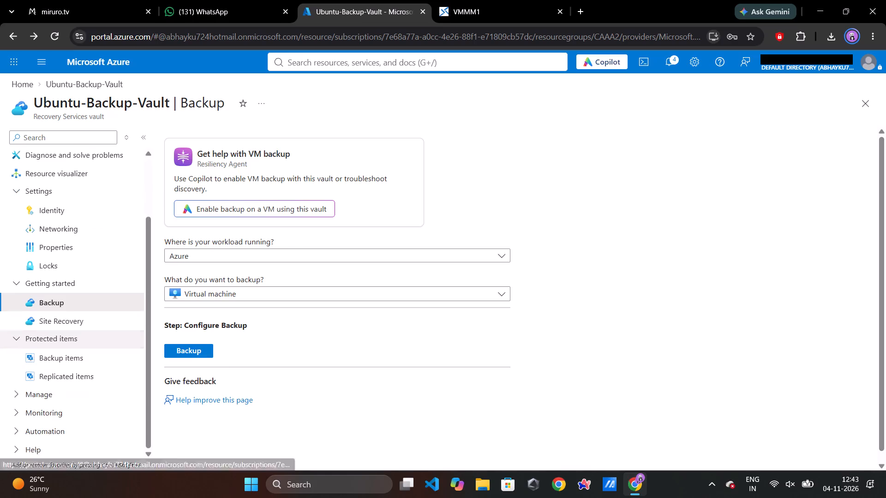
scroll(55, 379, "down", 1)
left_click(56, 358)
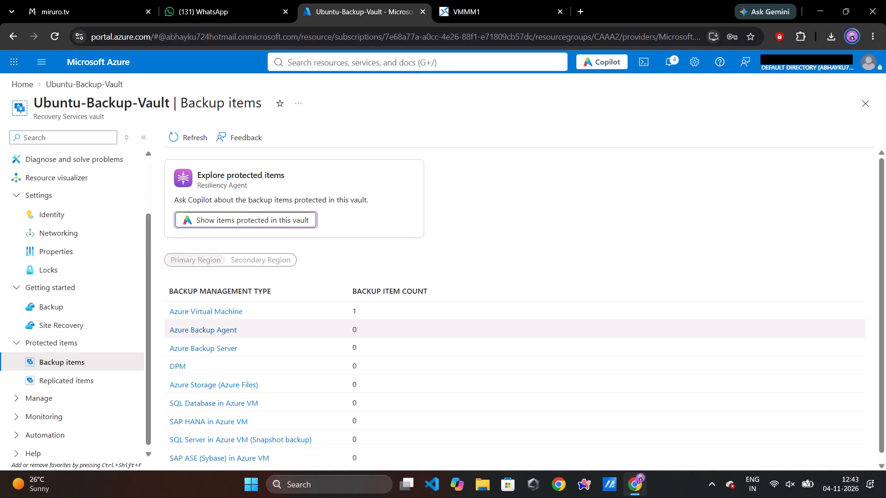
left_click(227, 314)
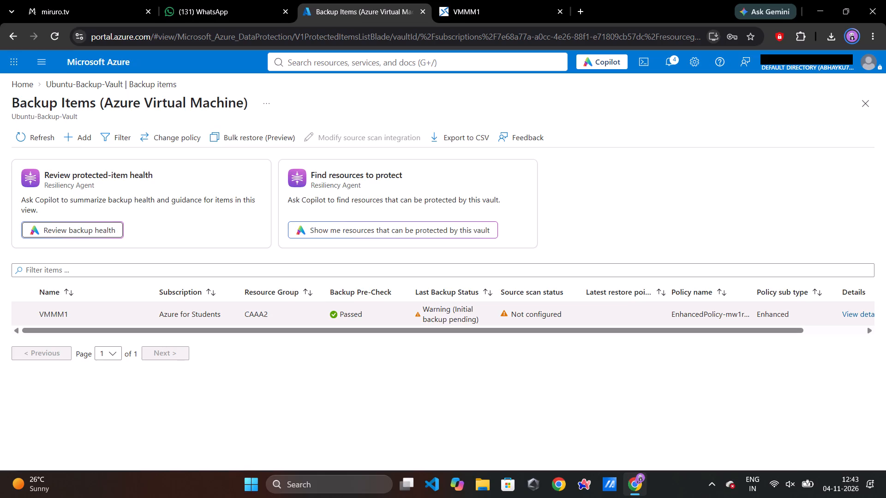
scroll(534, 321, "left", 2)
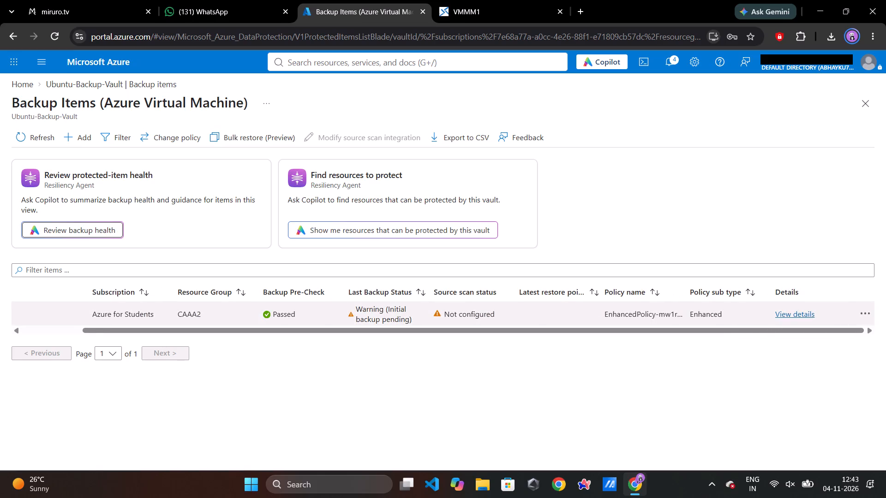
left_click(783, 316)
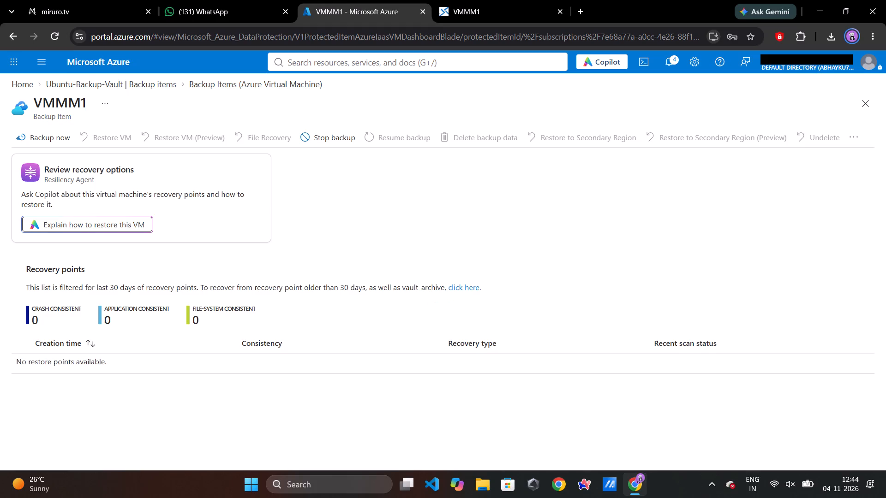
Start an on-demand backup of VMMM1 with the backup retained till 12/4/2026.
left_click(39, 135)
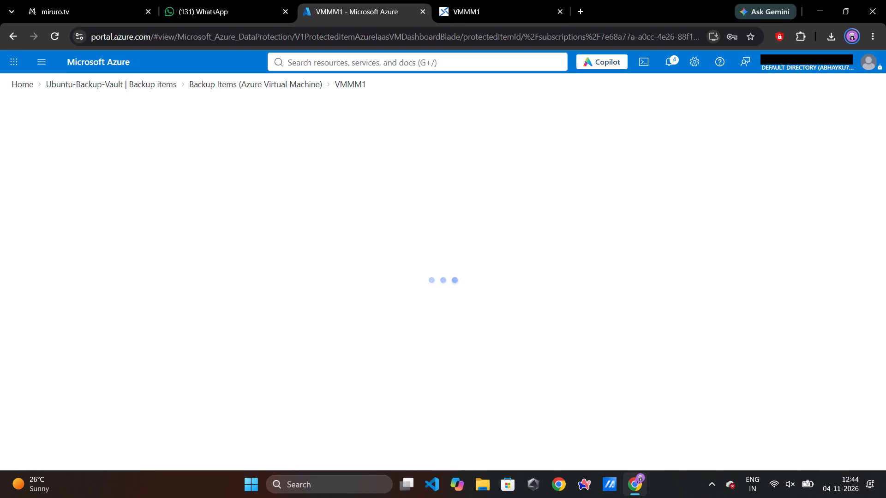
left_click(445, 0)
left_click(364, 0)
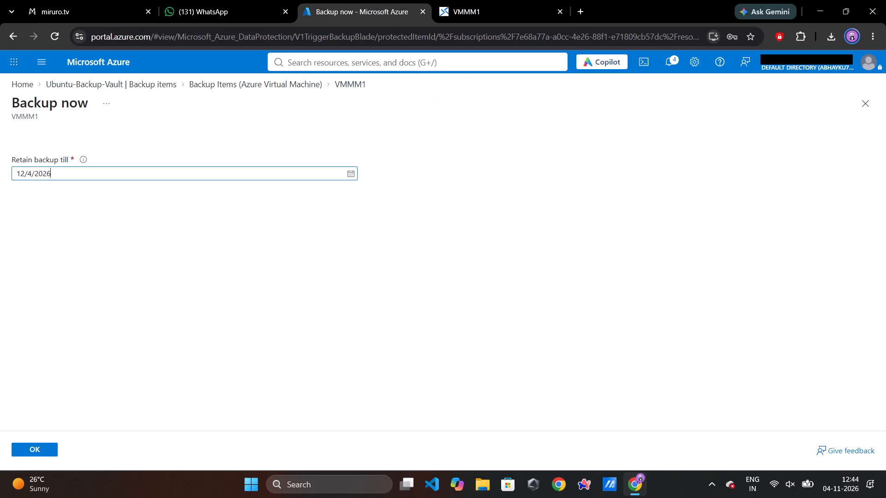
left_click(465, 0)
left_click(401, 0)
left_click(54, 443)
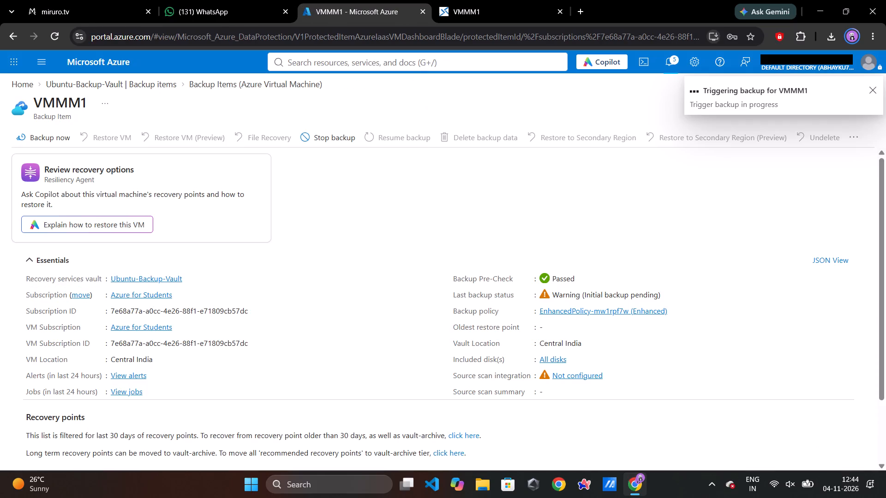
Return to the backup items of Ubuntu-Backup-Vault and reopen the Azure Virtual Machine list.
left_click(73, 89)
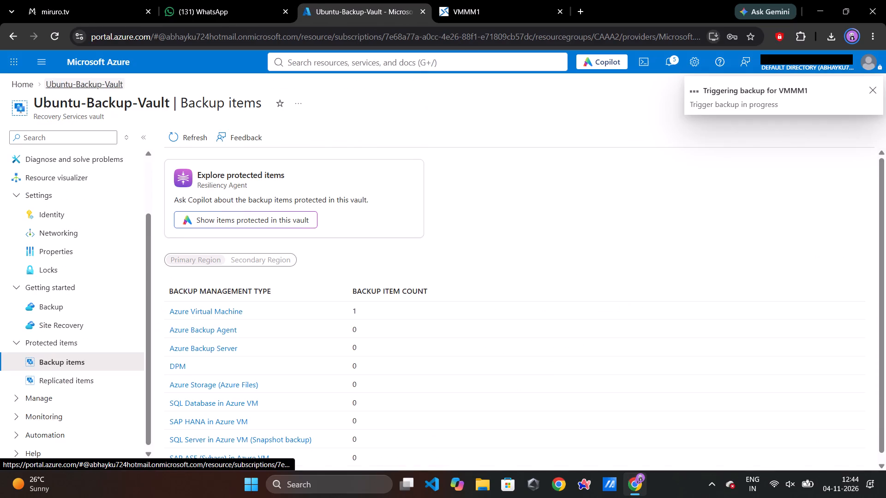
left_click(92, 359)
left_click(181, 312)
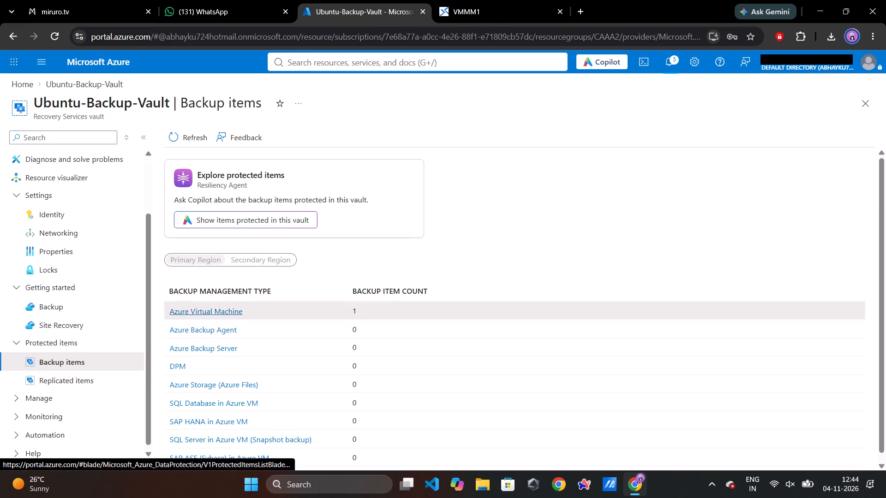
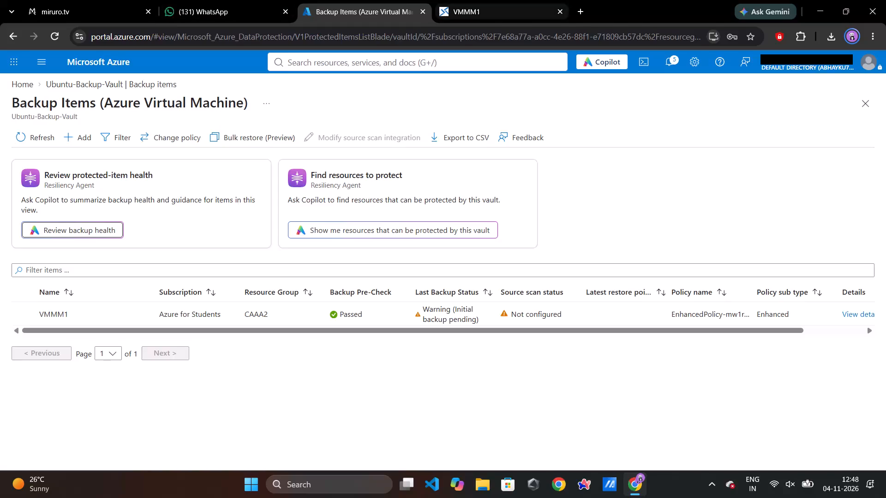
Check the VMMM1 Bastion session twice and return to the vault's Azure Virtual Machine backup items.
left_click(483, 0)
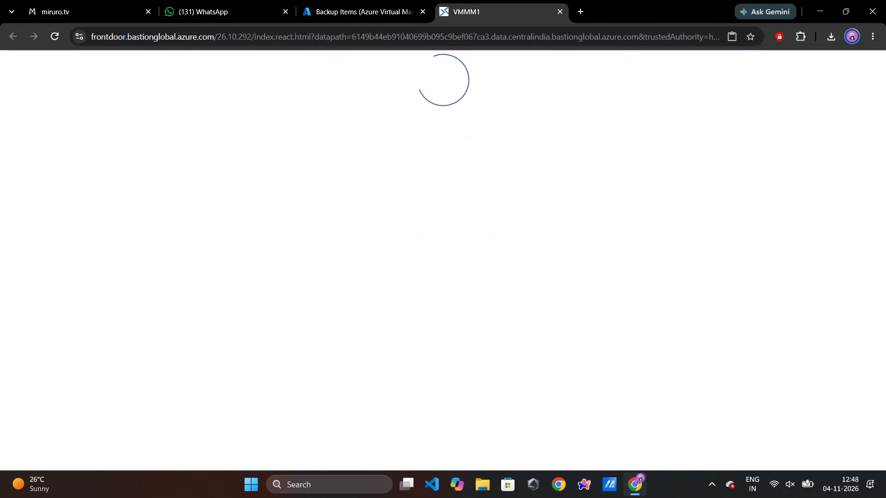
left_click(359, 2)
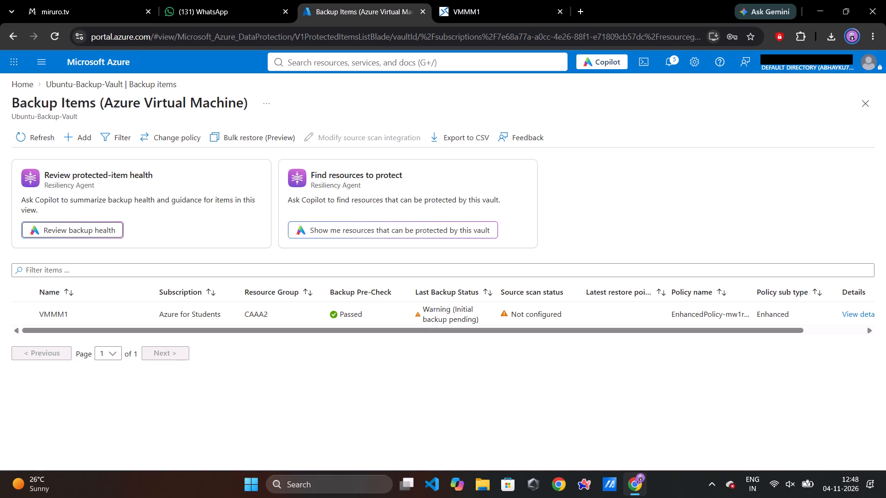
left_click(479, 0)
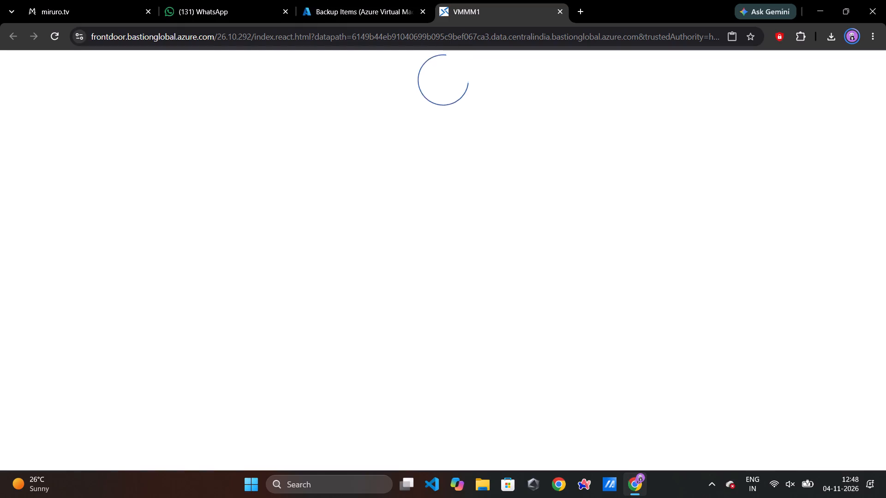
left_click(347, 0)
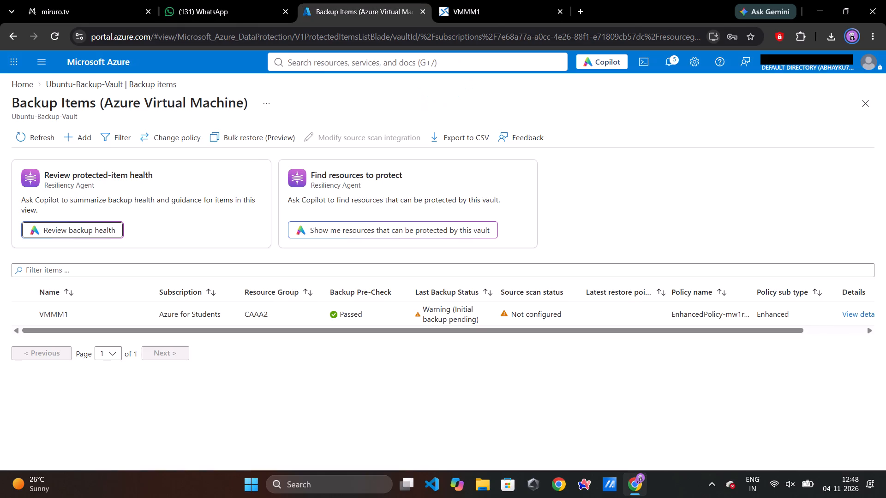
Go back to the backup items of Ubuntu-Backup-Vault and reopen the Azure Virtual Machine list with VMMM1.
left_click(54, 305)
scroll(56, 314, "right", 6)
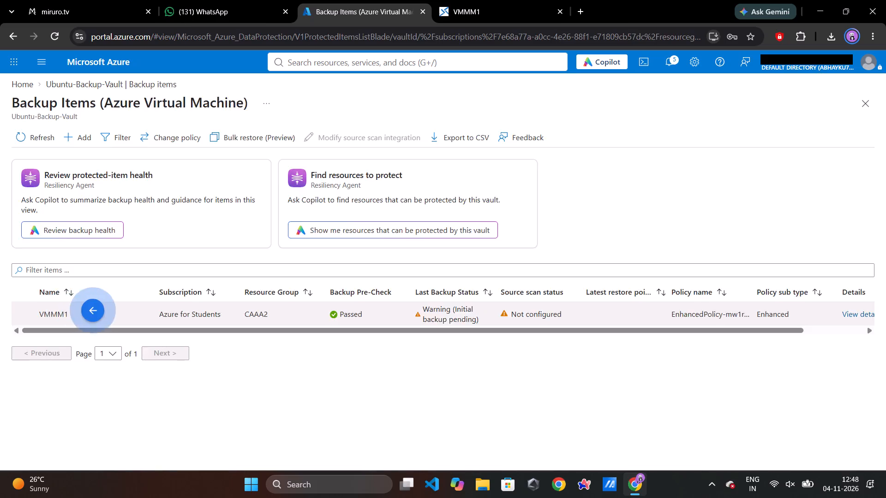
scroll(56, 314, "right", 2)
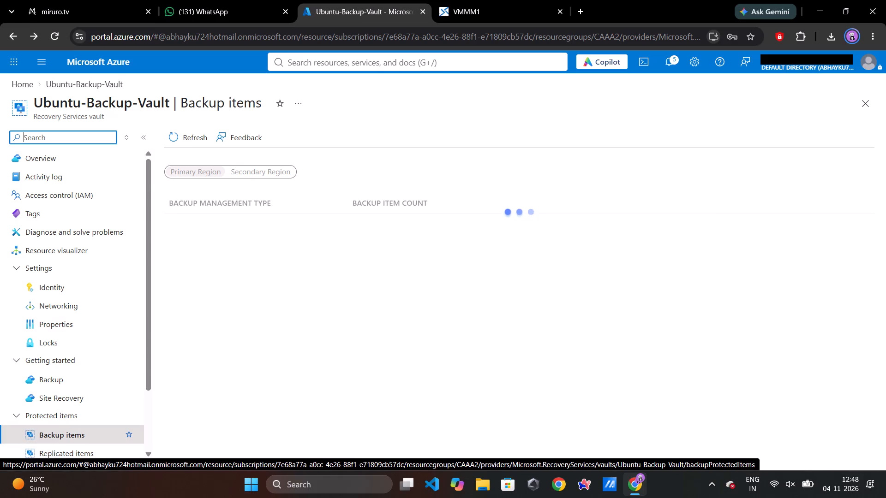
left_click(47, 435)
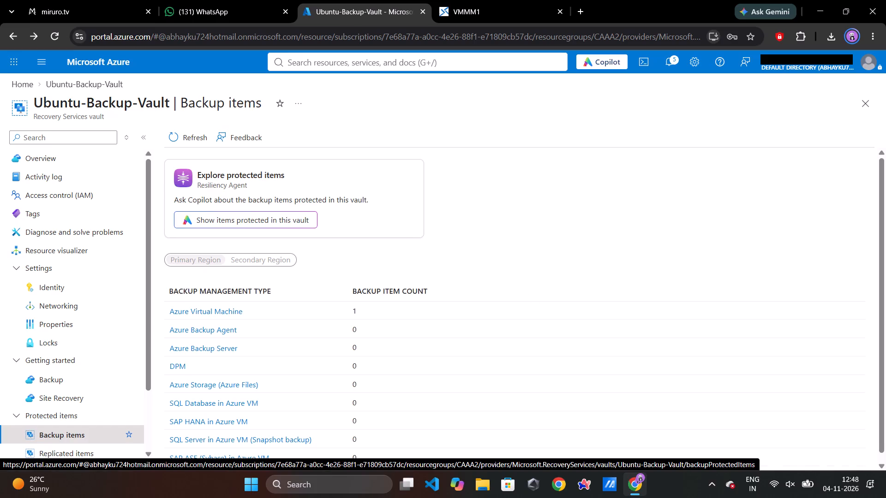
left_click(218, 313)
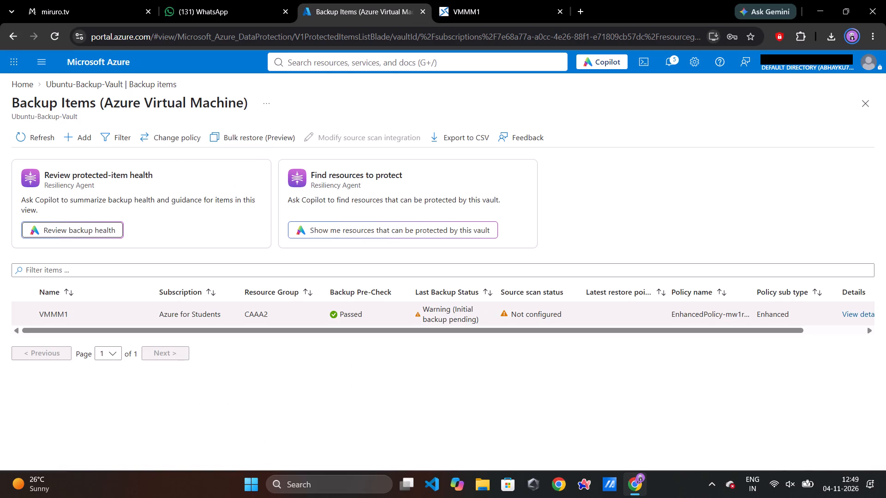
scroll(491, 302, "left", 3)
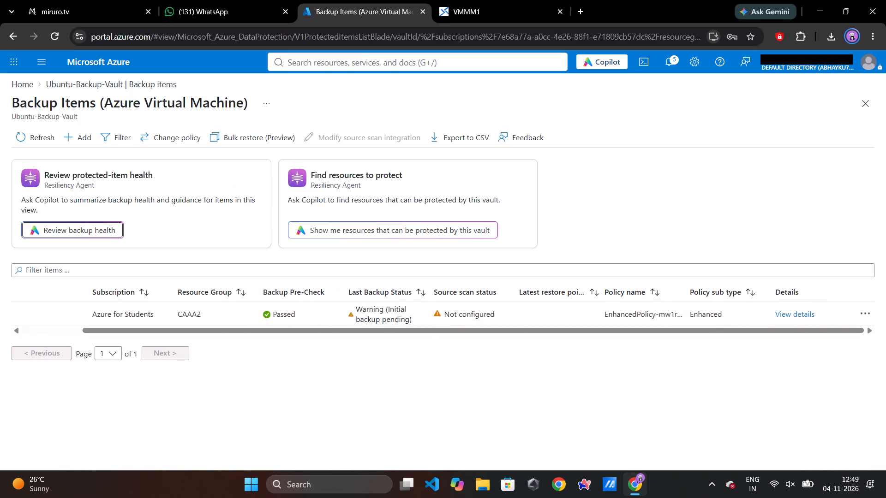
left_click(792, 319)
Check which virtual machines can be selected in the vault's Change Policy form, and cancel without changing anything.
left_click(171, 146)
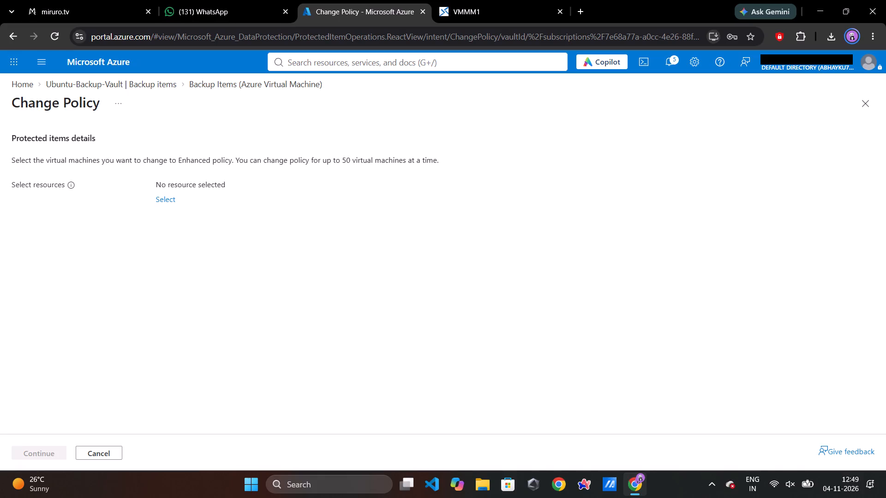
left_click(163, 199)
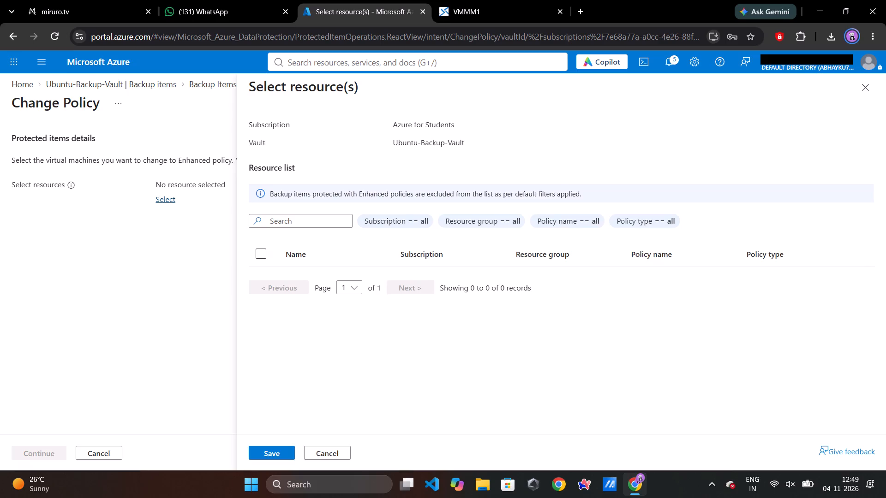
scroll(422, 361, "down", 5)
scroll(422, 361, "up", 3)
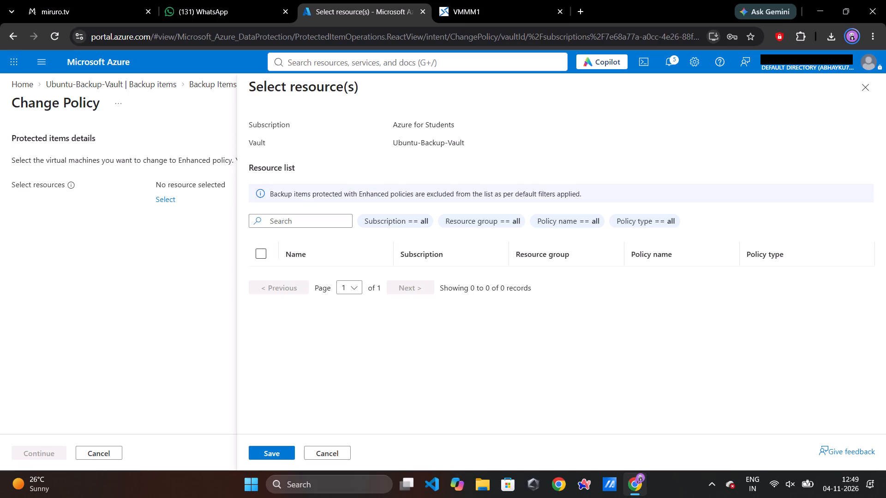
scroll(422, 361, "up", 1)
scroll(422, 361, "down", 1)
left_click(869, 87)
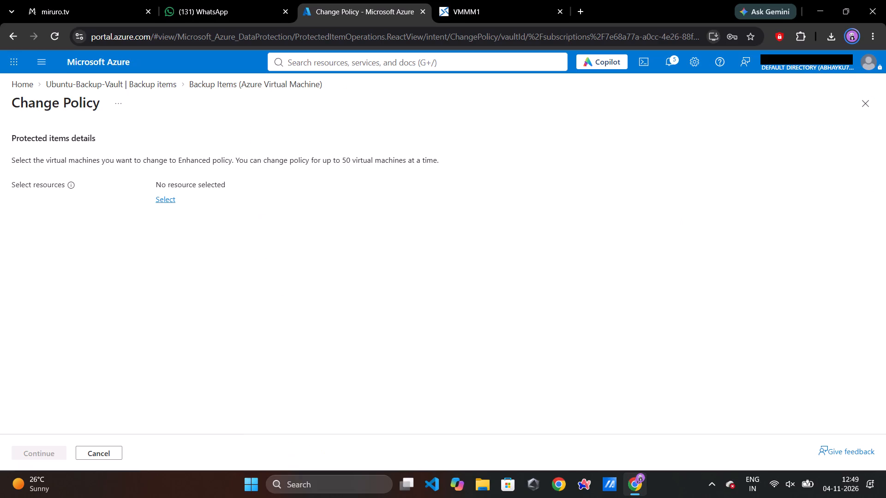
left_click(114, 458)
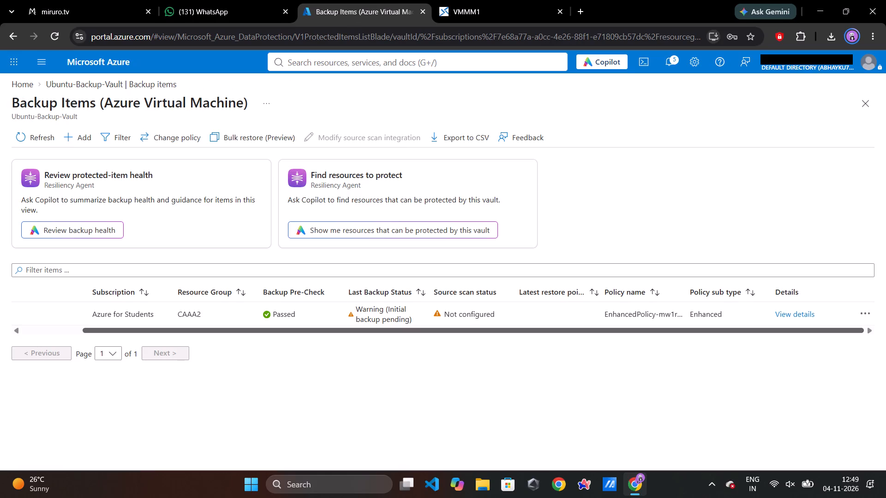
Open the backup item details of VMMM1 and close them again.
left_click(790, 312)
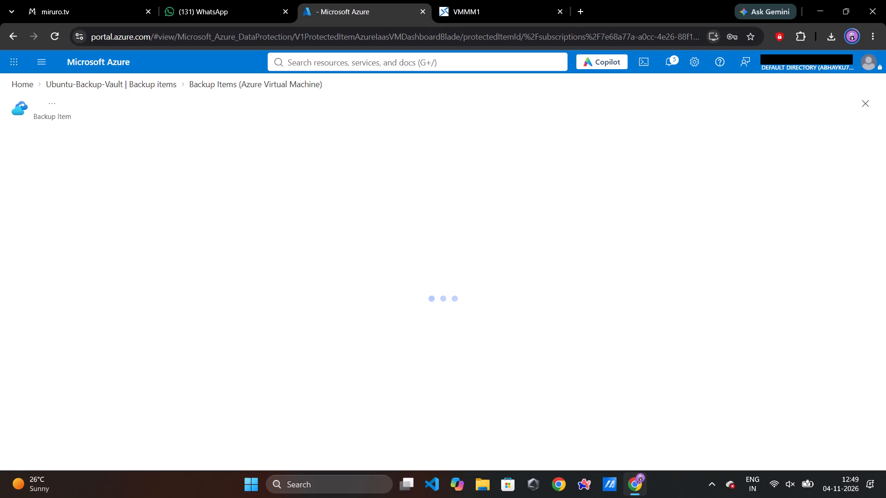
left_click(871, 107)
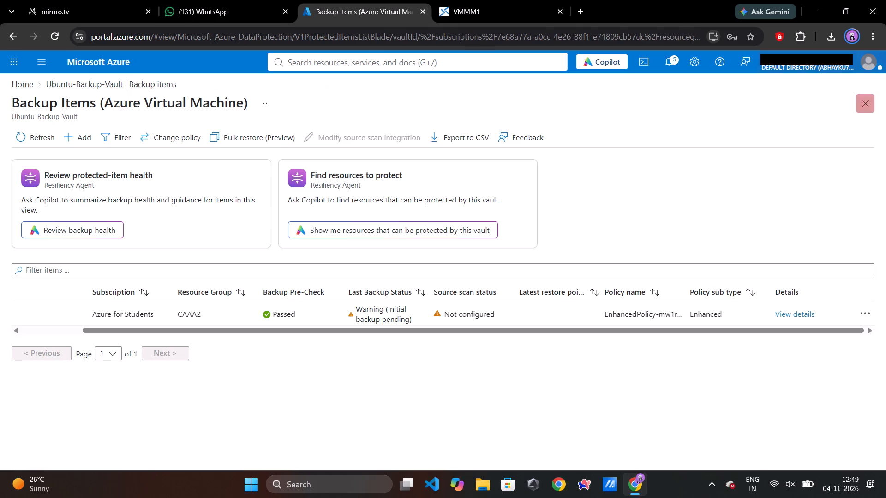
Look through the Monitoring options and the Backup page of Ubuntu-Backup-Vault.
left_click(97, 87)
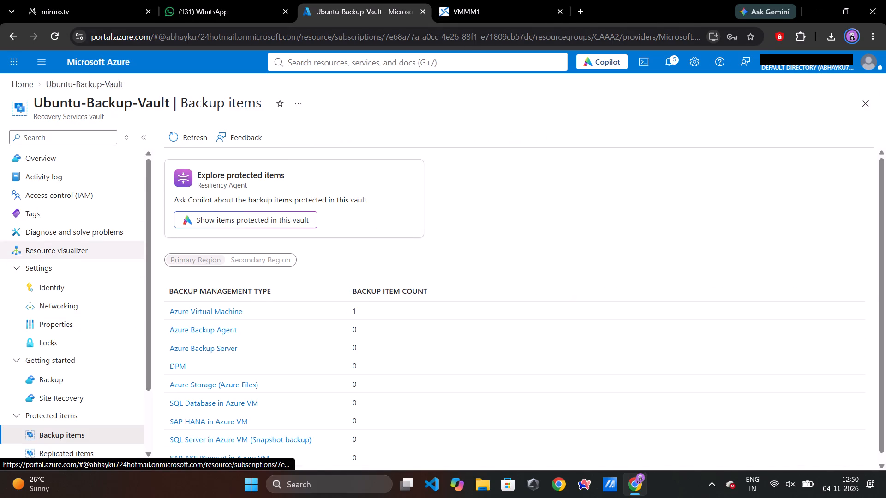
scroll(109, 344, "down", 4)
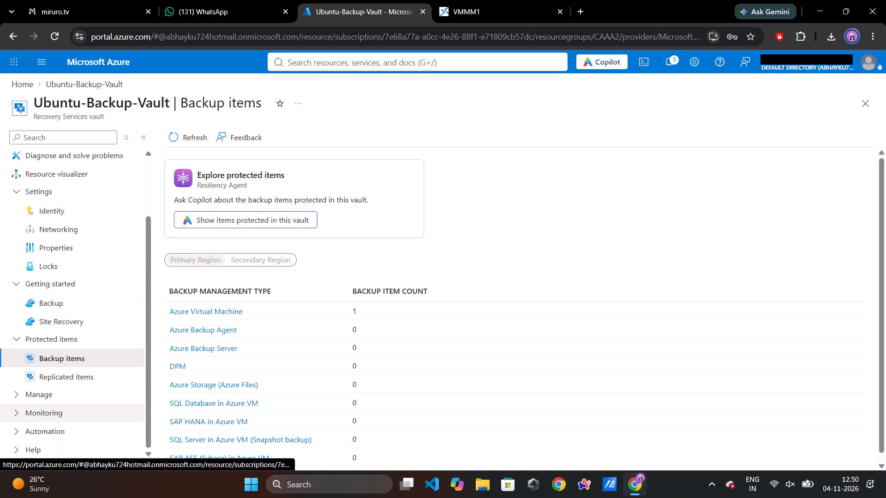
left_click(87, 412)
scroll(87, 412, "down", 3)
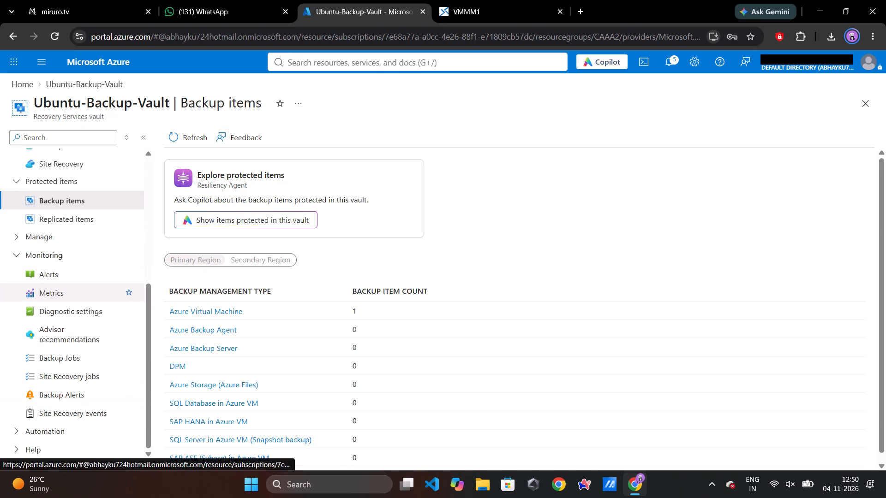
scroll(81, 349, "up", 1)
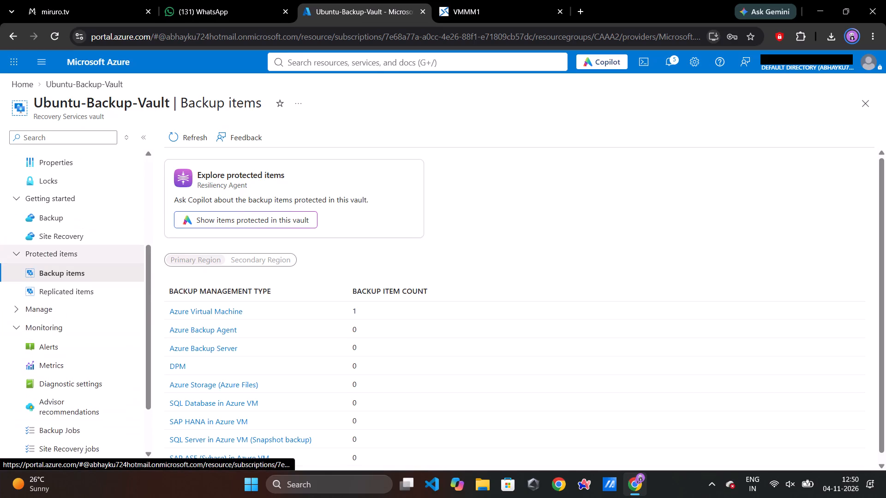
left_click(64, 209)
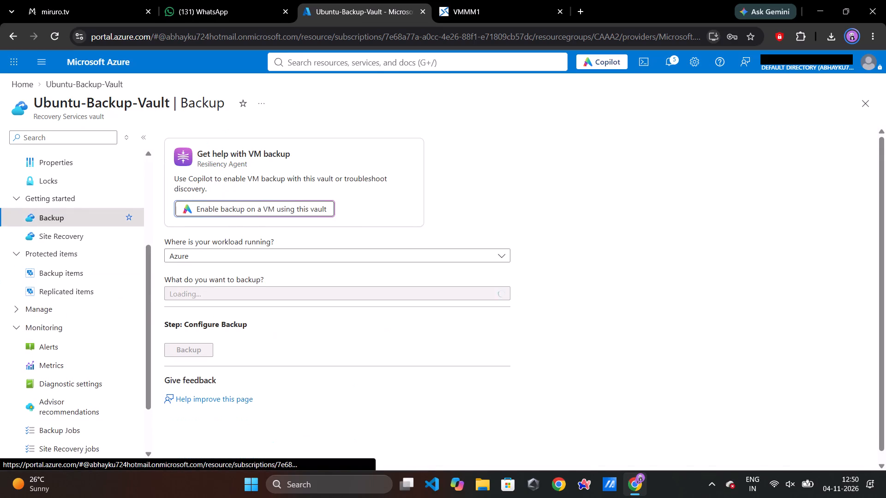
scroll(73, 180, "up", 2)
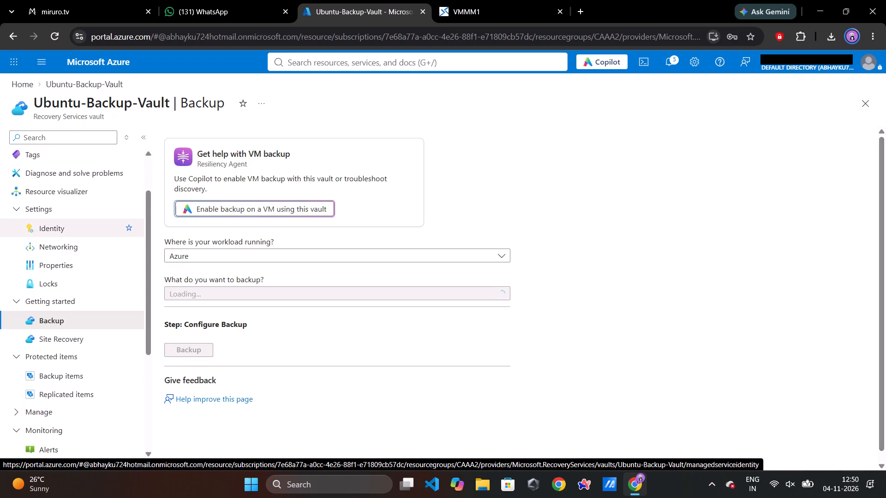
scroll(79, 231, "down", 1)
right_click(79, 231)
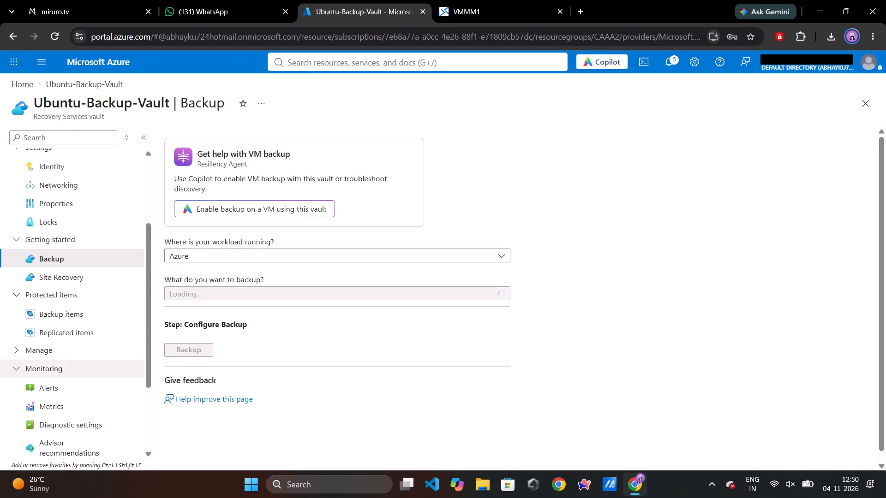
Return to the vault's backup items and reopen the Azure Virtual Machine list, bringing the details link of VMMM1 into view.
left_click(109, 306)
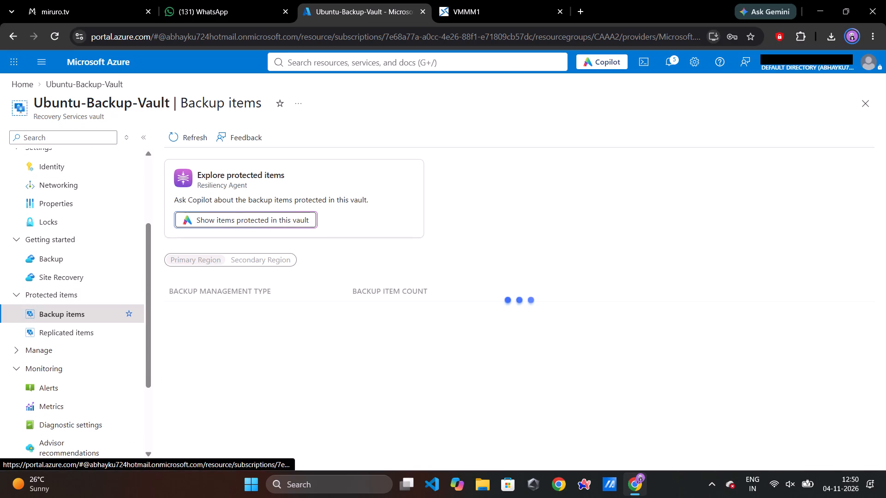
scroll(109, 306, "down", 1)
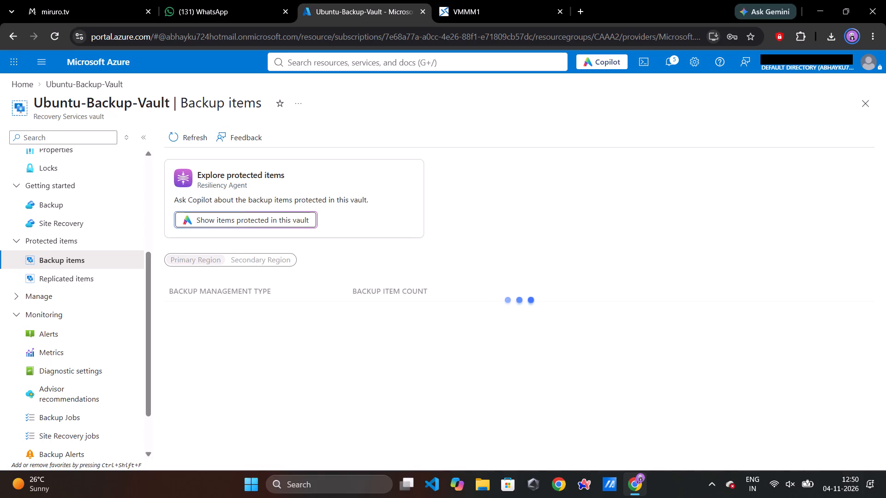
scroll(302, 341, "down", 5)
scroll(302, 341, "up", 3)
scroll(302, 341, "down", 4)
scroll(302, 341, "up", 2)
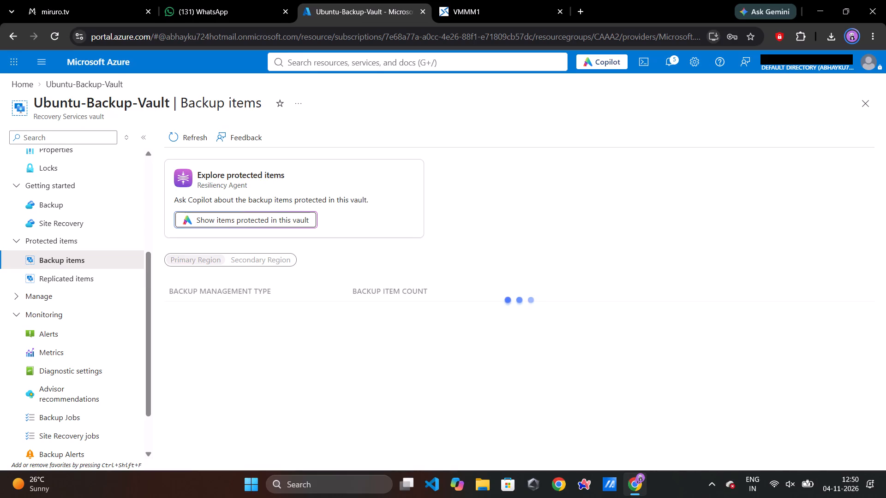
scroll(302, 341, "down", 2)
scroll(302, 341, "up", 2)
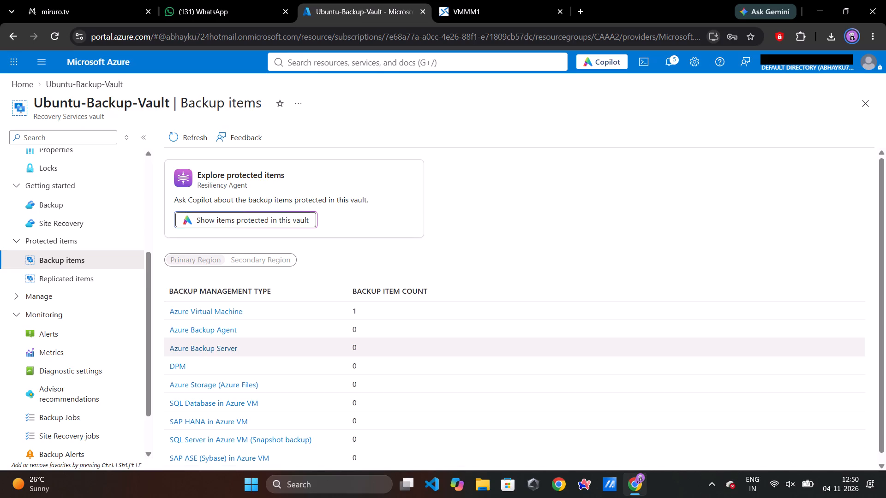
left_click(229, 311)
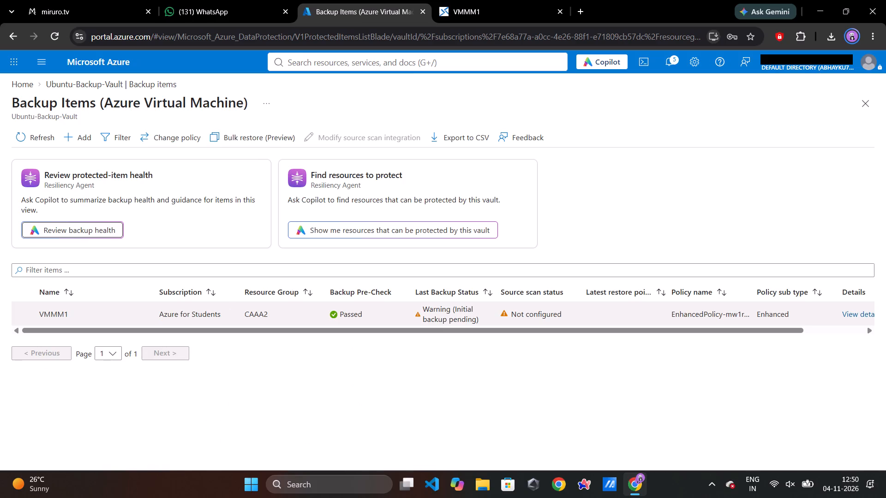
left_click_drag(347, 330, 435, 321)
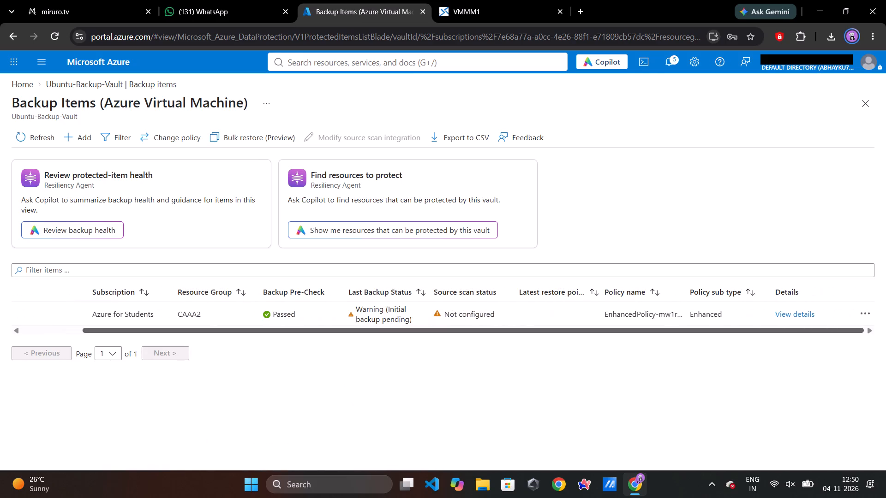
Open the backup item details of VMMM1 and examine its Essentials information and recovery points.
left_click_drag(435, 321, 501, 320)
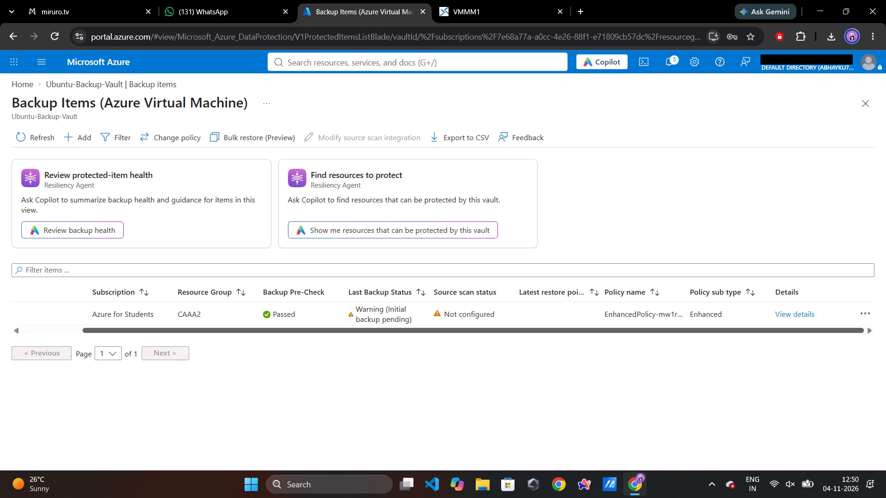
left_click(772, 312)
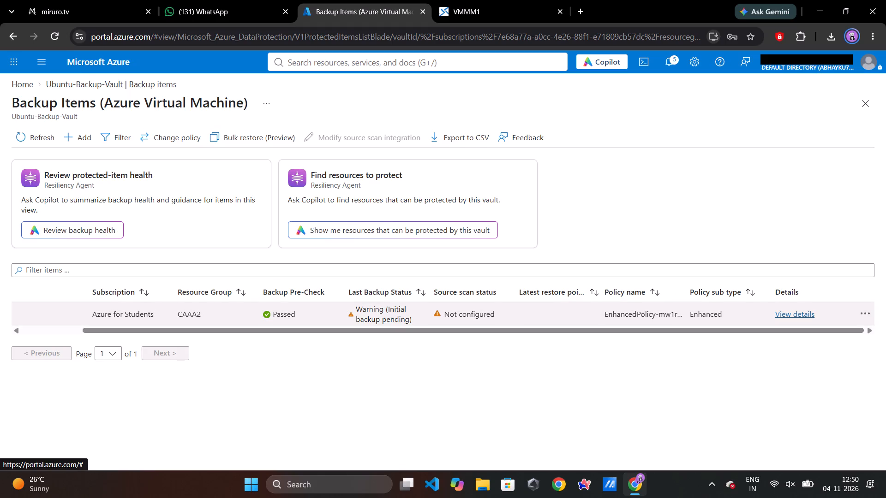
left_click(789, 315)
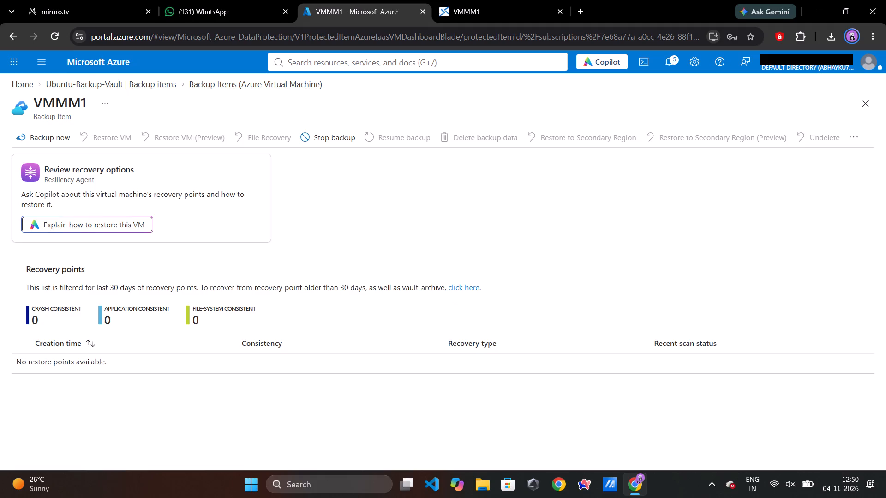
scroll(592, 309, "down", 2)
scroll(592, 309, "up", 1)
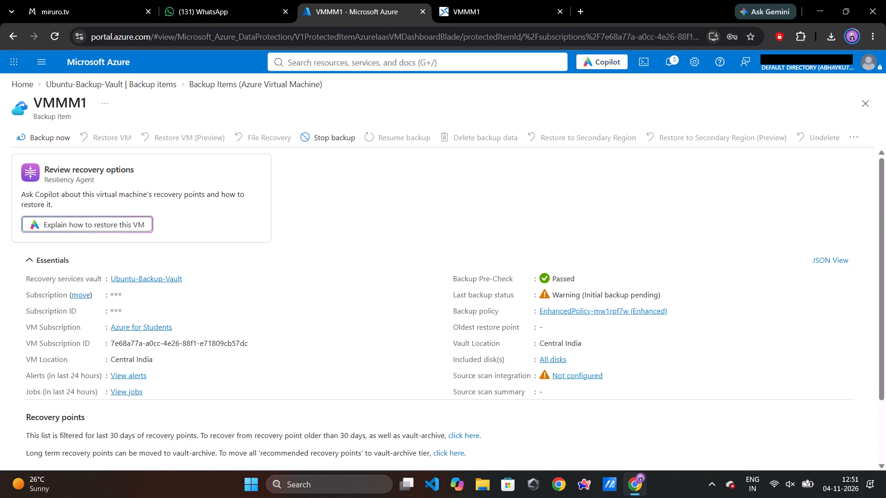
scroll(290, 279, "down", 5)
scroll(290, 279, "up", 2)
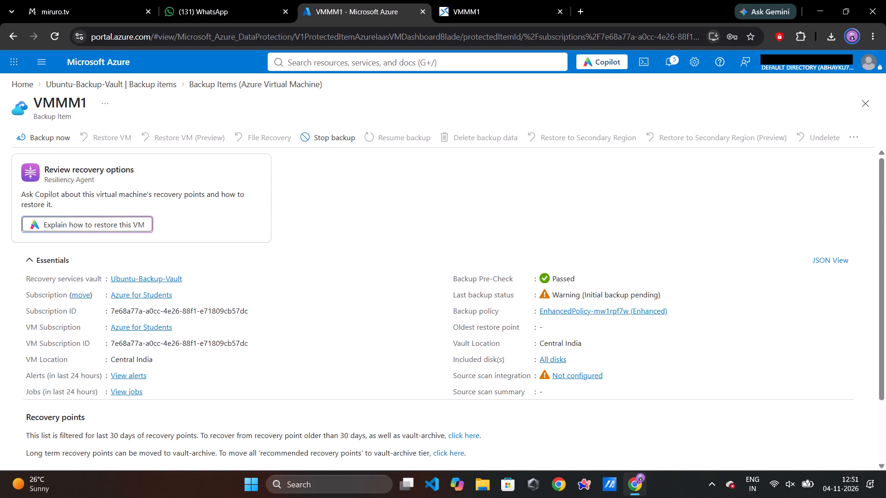
scroll(309, 335, "down", 5)
scroll(309, 335, "up", 5)
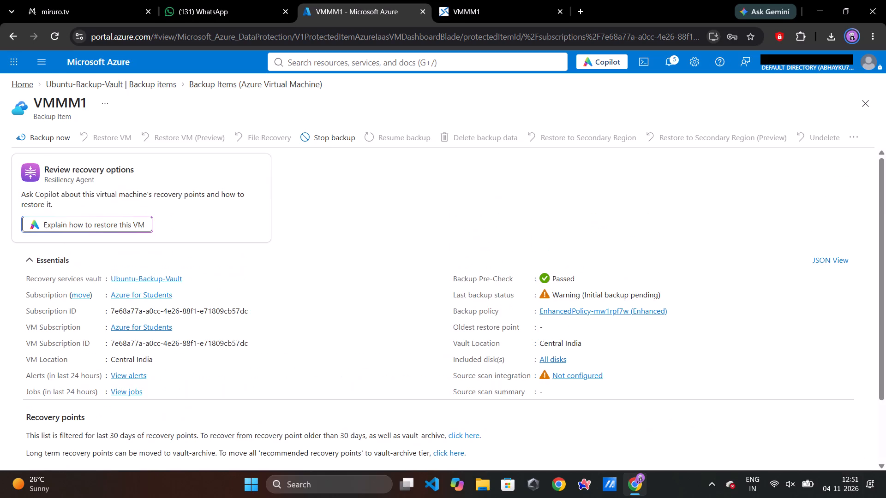
Return to Ubuntu-Backup-Vault and open its list of backup policies.
left_click(130, 87)
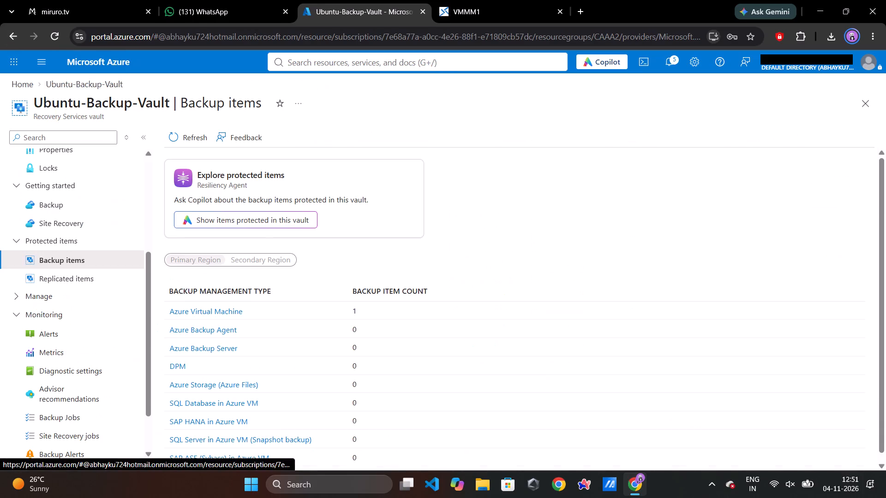
scroll(51, 349, "down", 4)
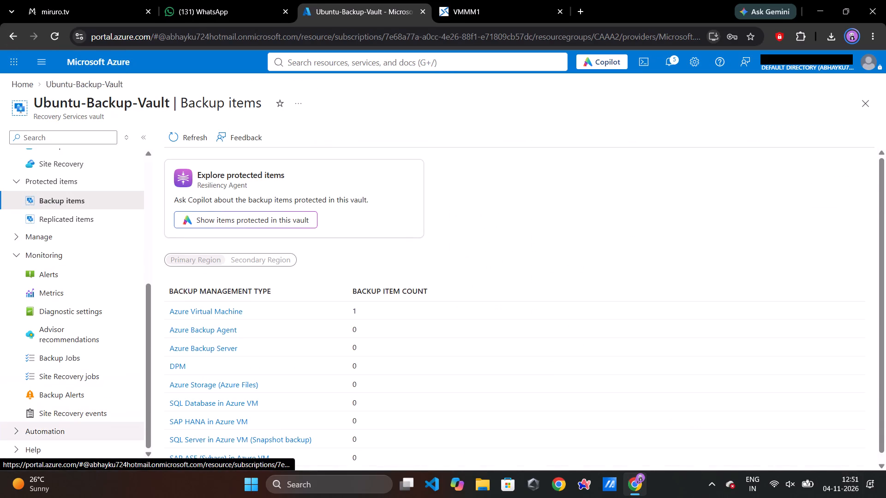
left_click(50, 439)
scroll(50, 439, "right", 1)
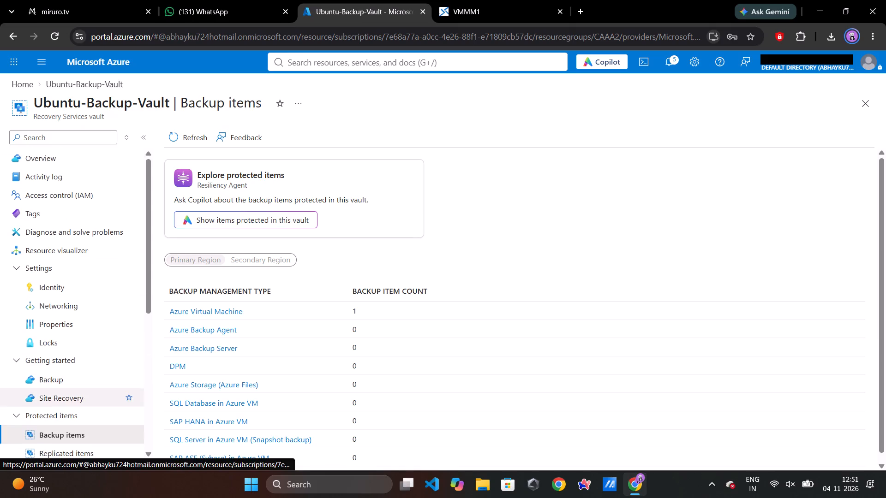
scroll(54, 401, "down", 2)
left_click(69, 340)
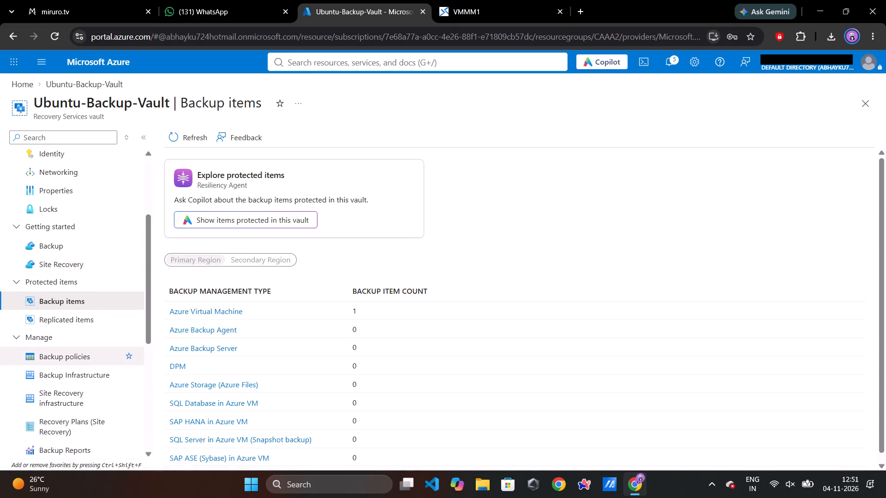
left_click(71, 362)
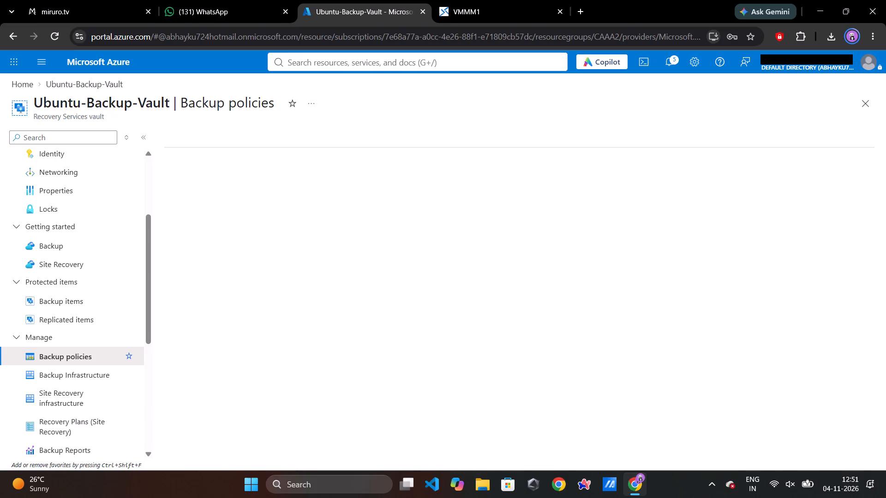
scroll(303, 243, "up", 9)
scroll(303, 243, "down", 5)
scroll(303, 243, "up", 6)
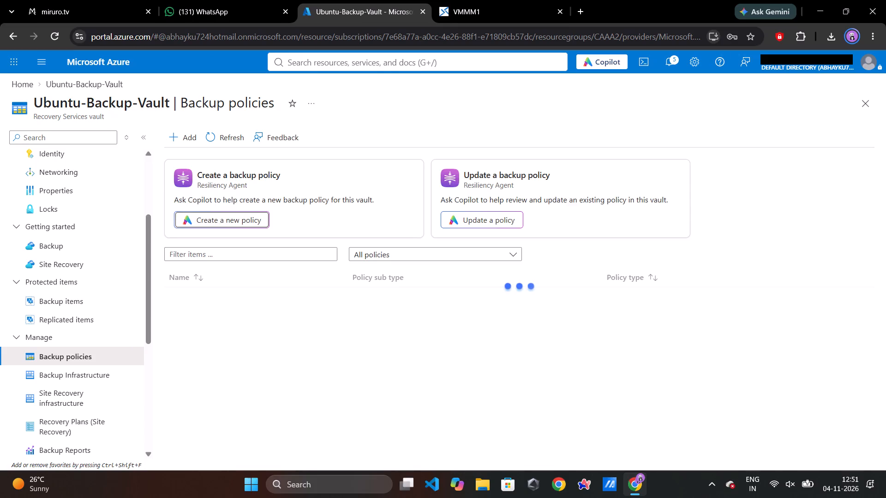
scroll(275, 291, "down", 3)
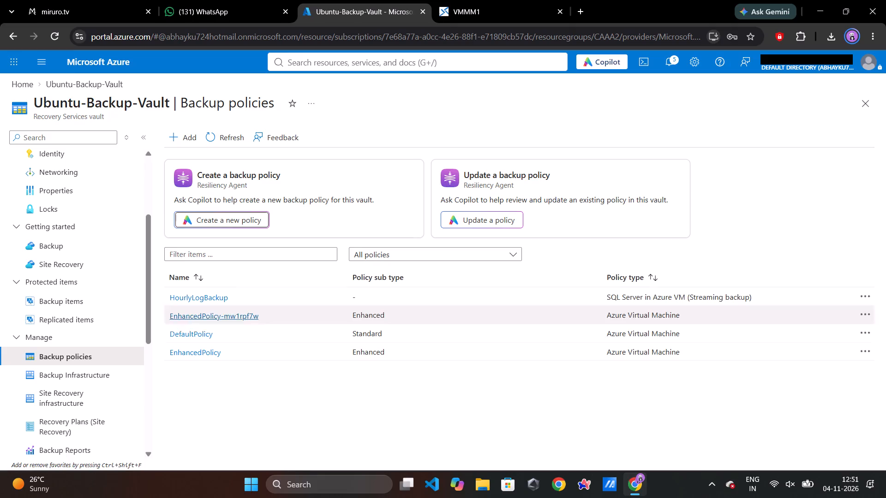
Open the policy EnhancedPolicy-mw1rpf7w and examine its backup schedule, instant restore and retention range settings.
left_click(210, 315)
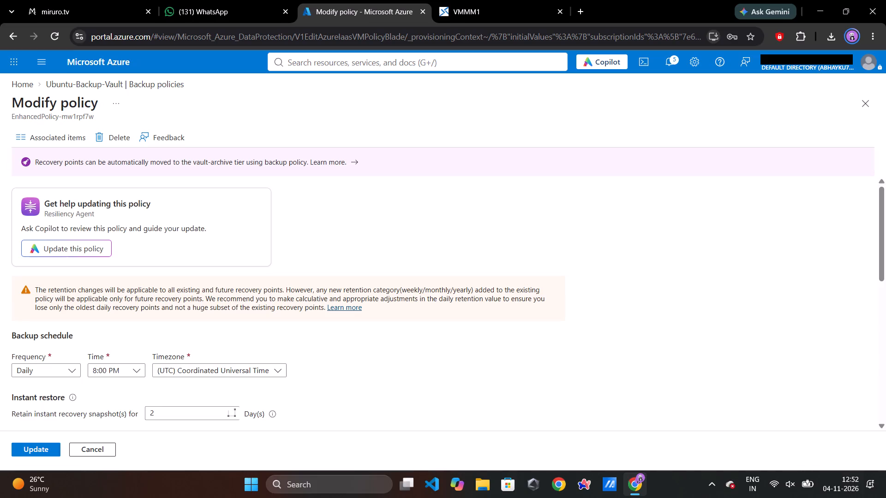
scroll(457, 237, "down", 1)
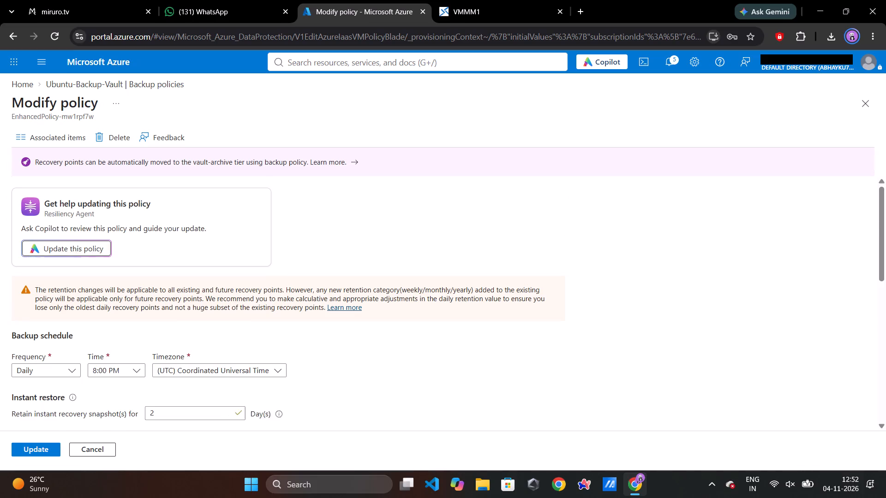
scroll(457, 237, "down", 3)
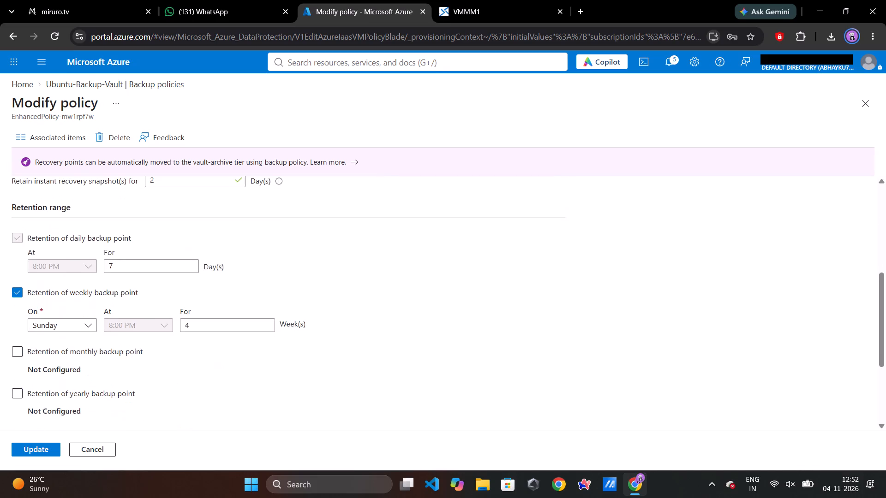